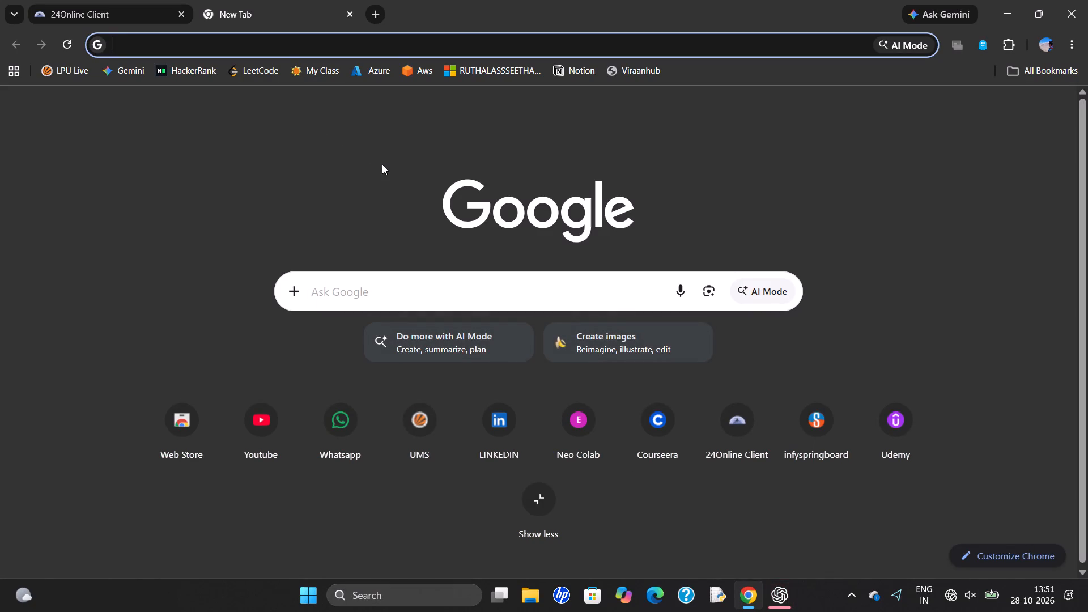
Open the Azure portal home page from the saved Azure bookmark.
{"action": "left_click", "coordinate": [377, 71]}
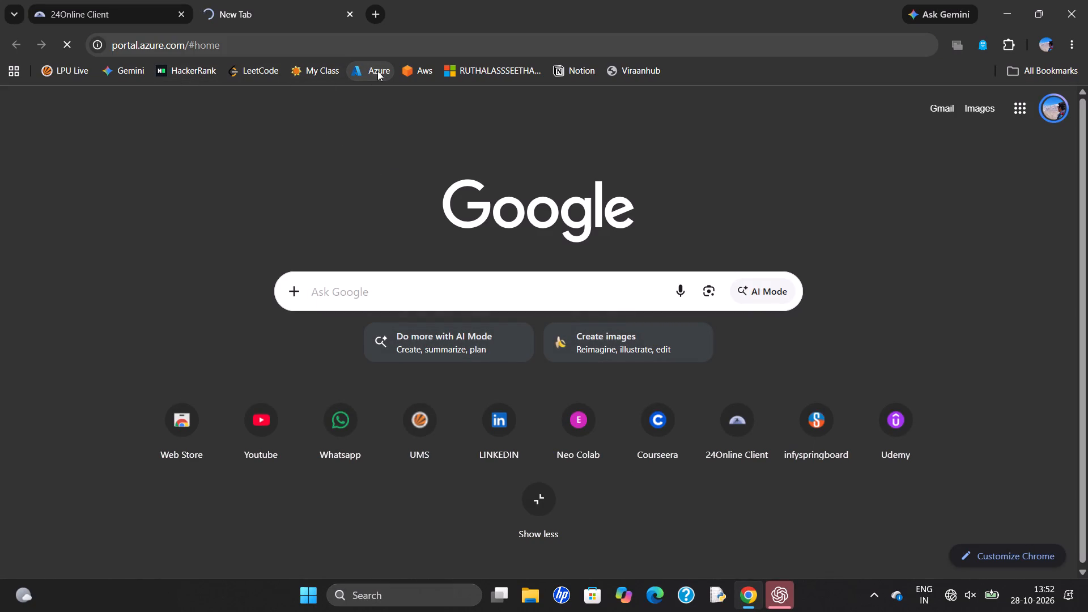
Open a new browser tab alongside the Azure portal.
{"action": "left_click", "coordinate": [368, 15]}
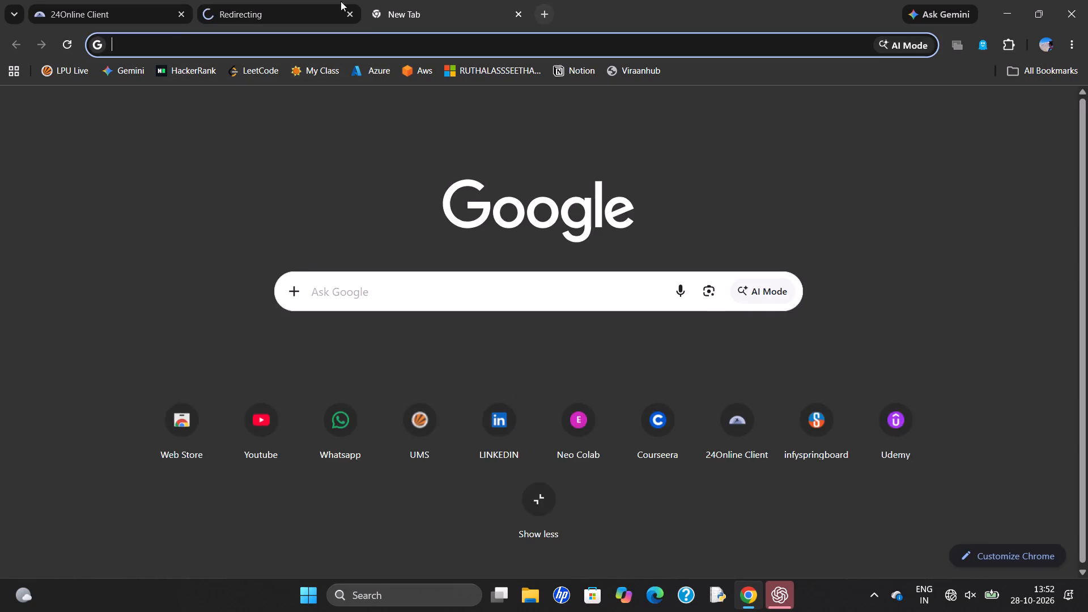
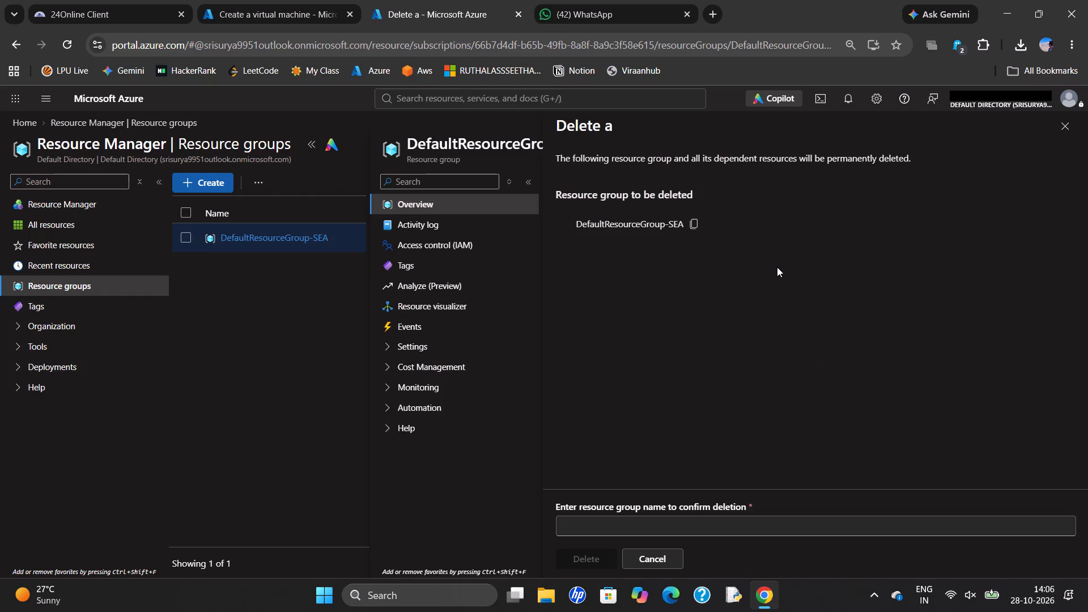
Delete the resource group DefaultResourceGroup-SEA with its dependent resources, entering its name to confirm the permanent deletion.
{"action": "left_click", "coordinate": [703, 231]}
{"action": "left_click", "coordinate": [619, 527]}
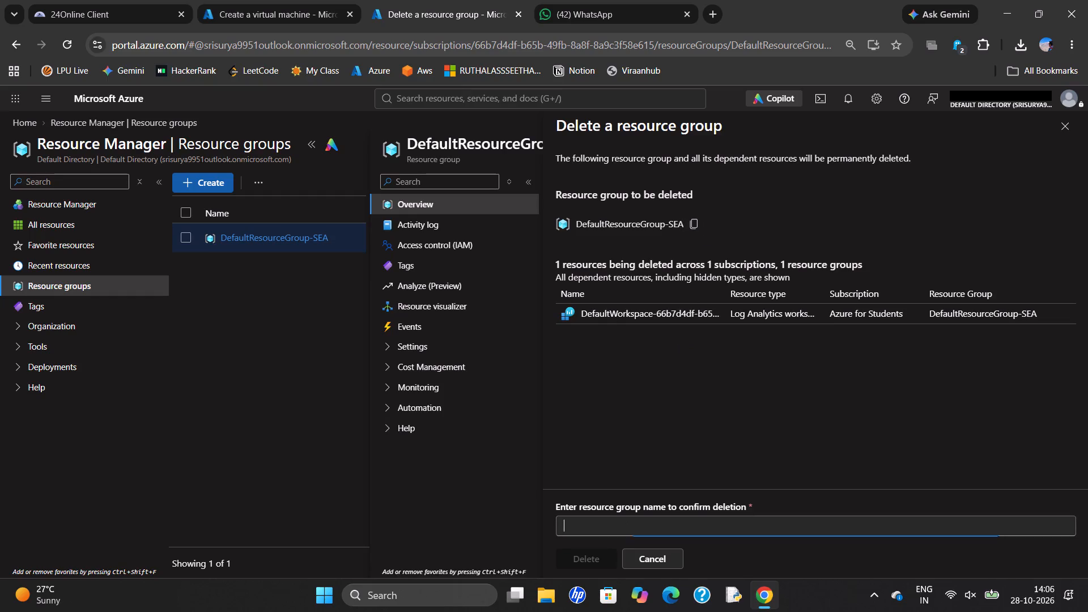
{"action": "key", "text": "ctrl+v"}
{"action": "left_click", "coordinate": [588, 553]}
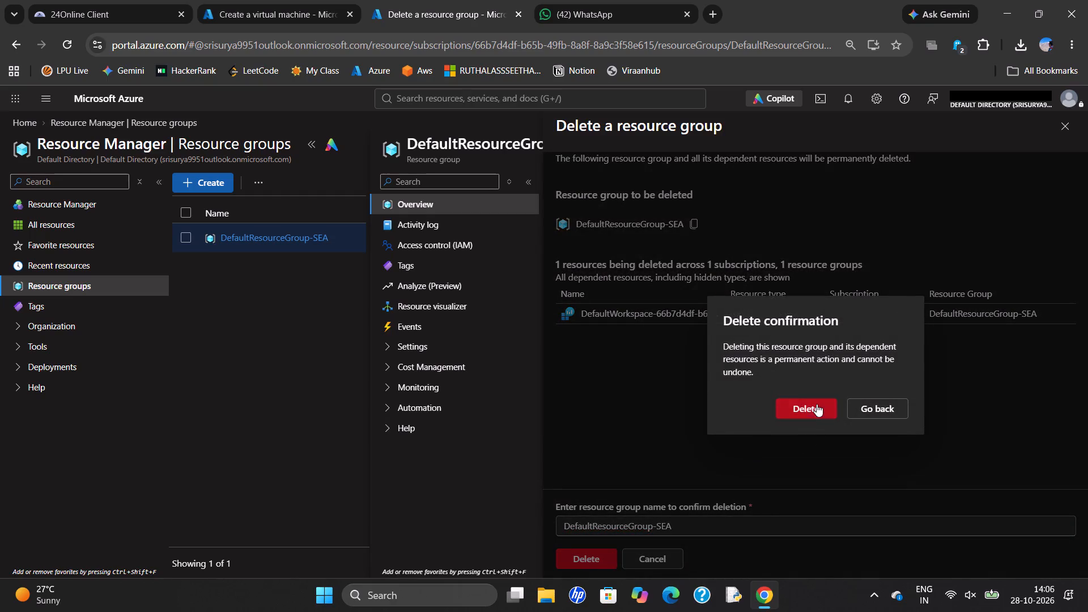
{"action": "left_click", "coordinate": [817, 404]}
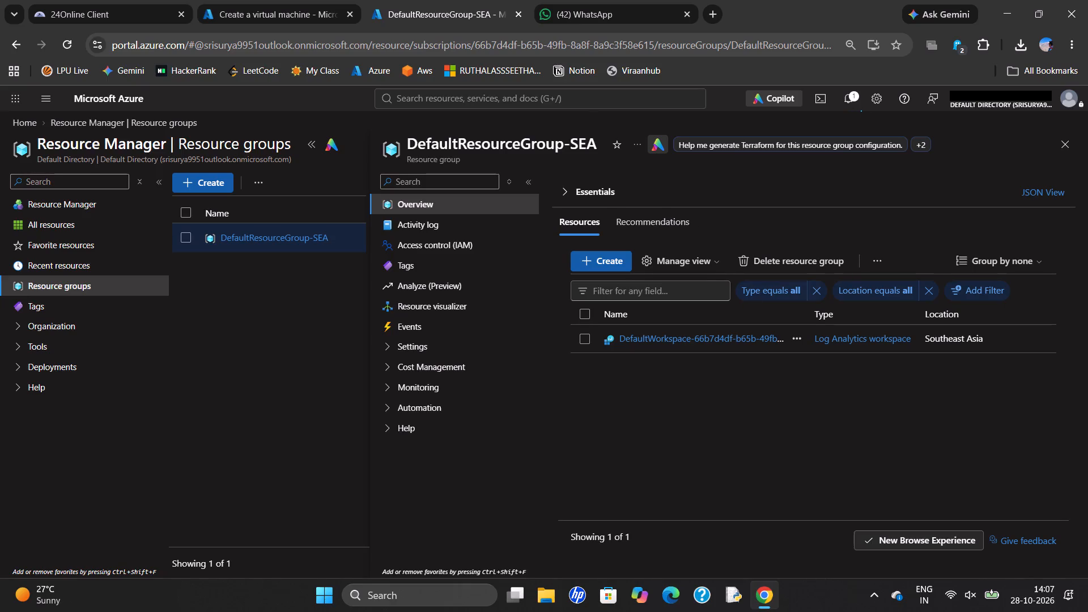
Start creating a new resource group and open its name for entry.
{"action": "left_click", "coordinate": [223, 181]}
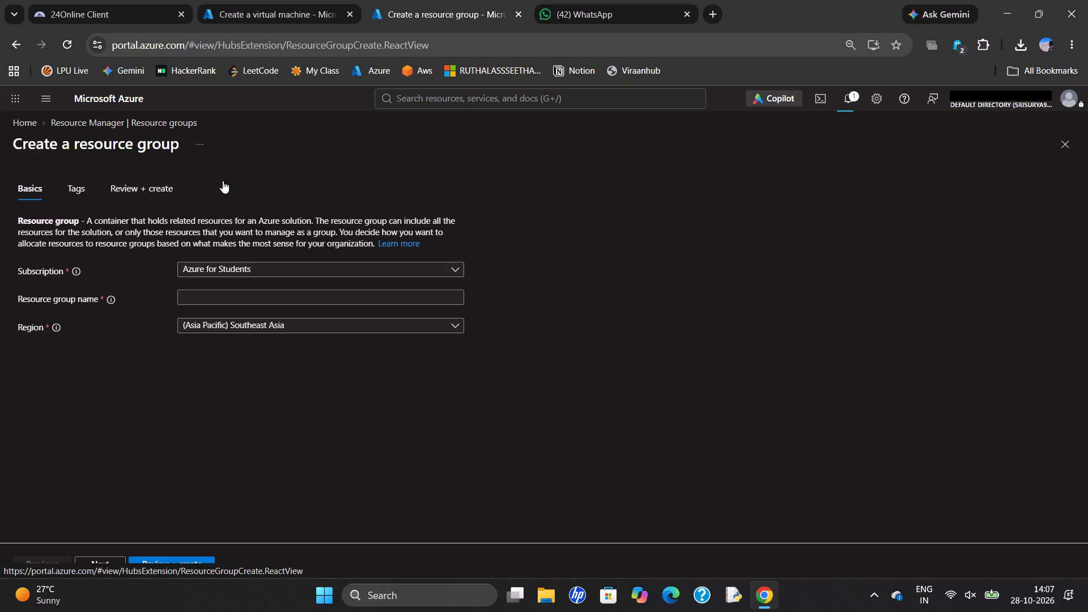
{"action": "left_click", "coordinate": [250, 294]}
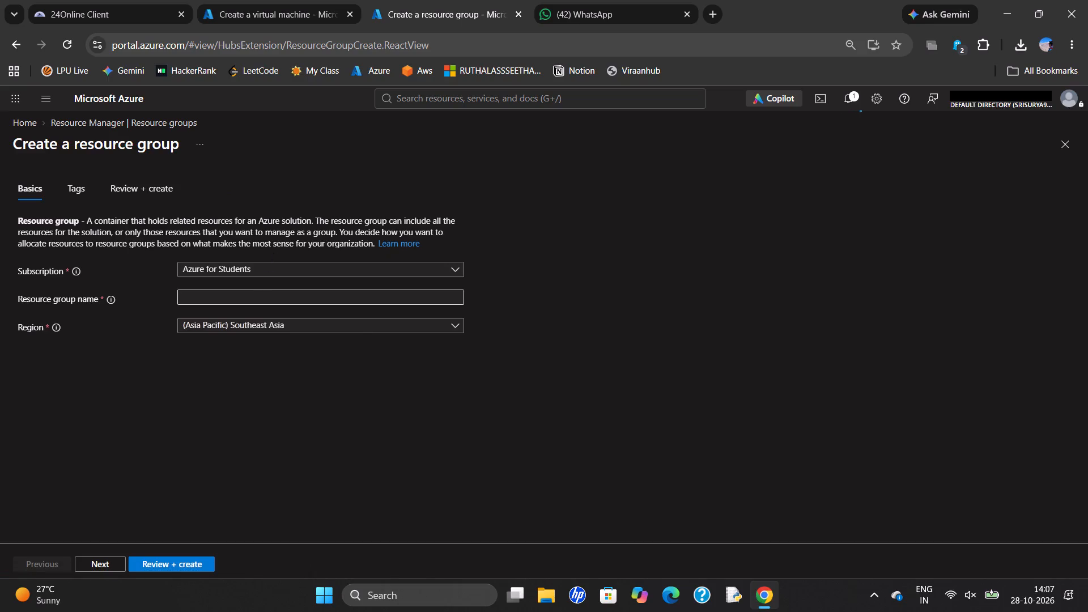
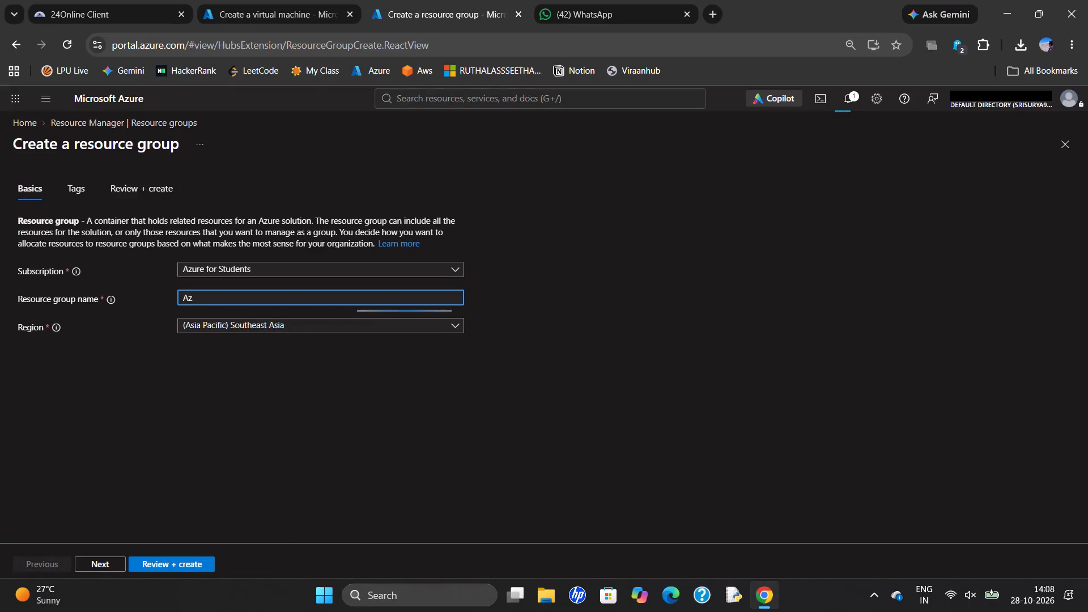
Finish naming the resource group Azure-RG, create it in Southeast Asia under Azure for Students, and refresh the resource group list.
{"action": "key", "text": "u"}
{"action": "type", "text": "re"}
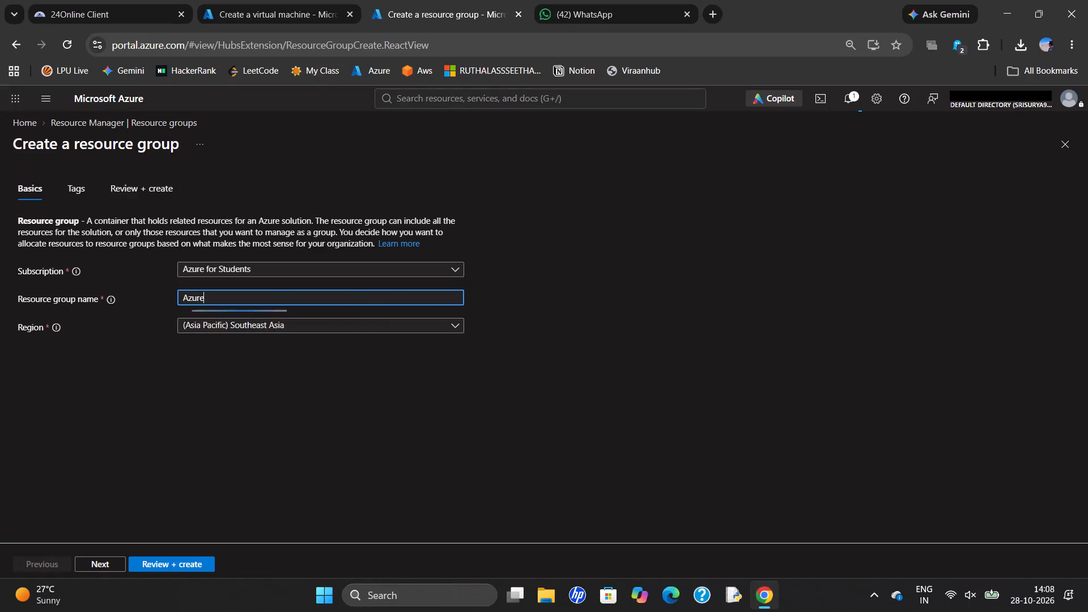
{"action": "key", "text": "minus"}
{"action": "type", "text": "RG"}
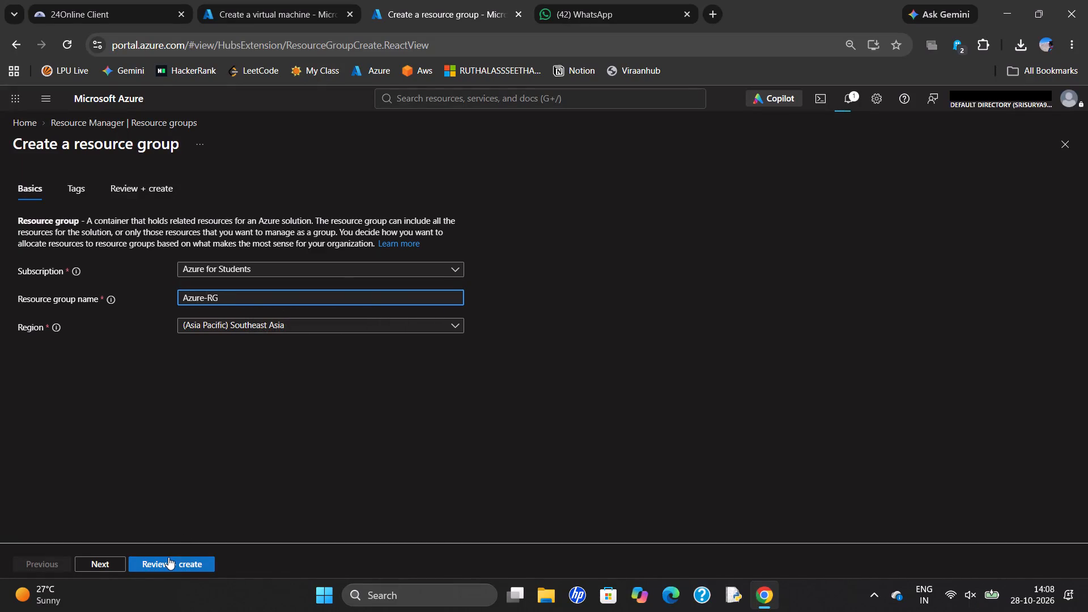
{"action": "left_click", "coordinate": [168, 557]}
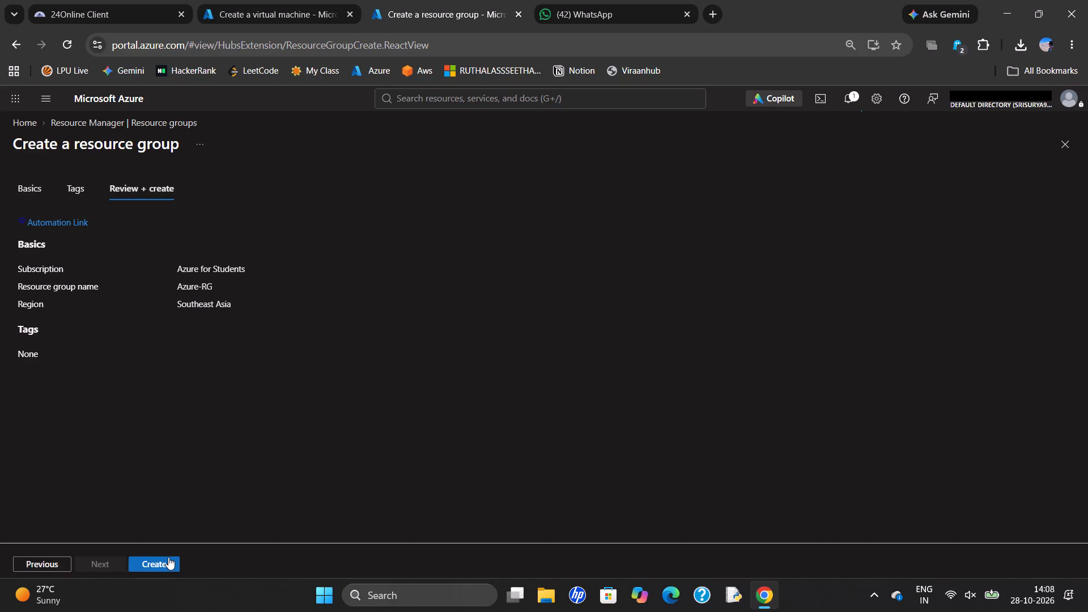
{"action": "left_click", "coordinate": [168, 557]}
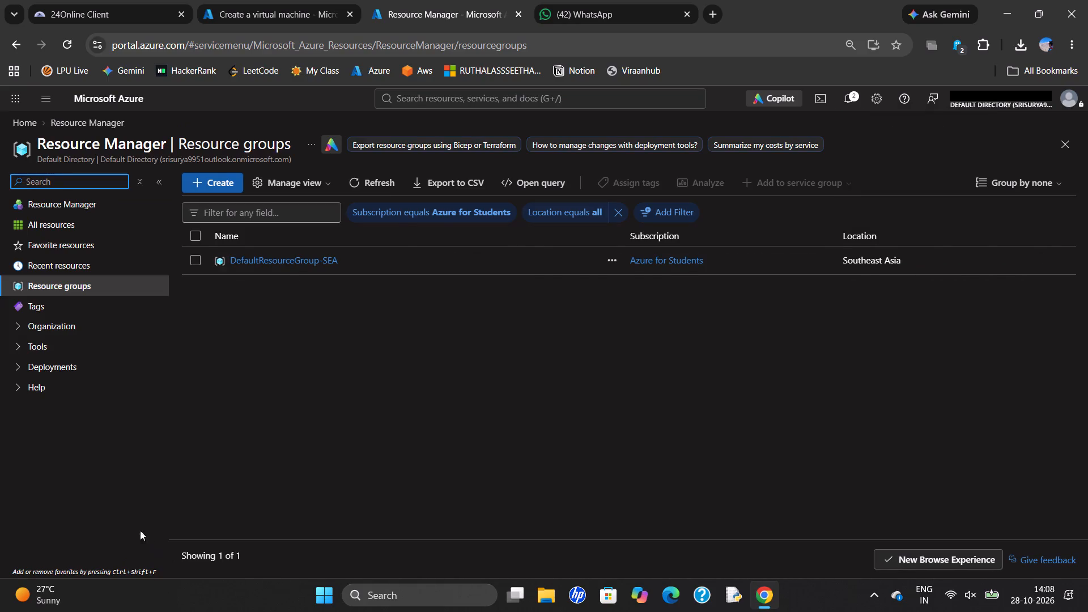
{"action": "left_click", "coordinate": [362, 181]}
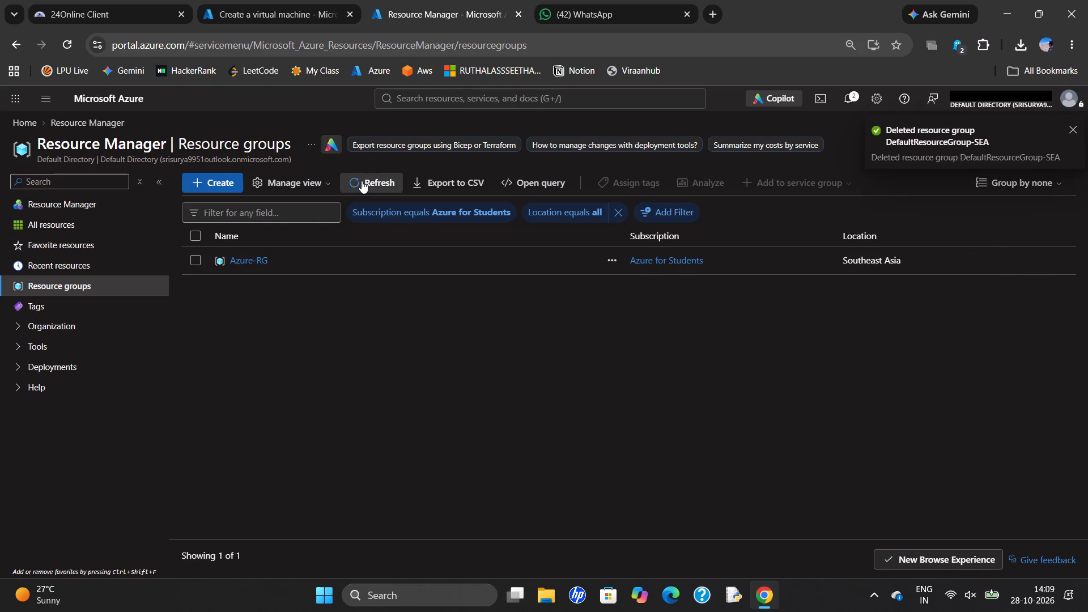
Return to the virtual machine creation form, clear the leftover portal search, and reload the page to update the available resource groups.
{"action": "left_click", "coordinate": [273, 0]}
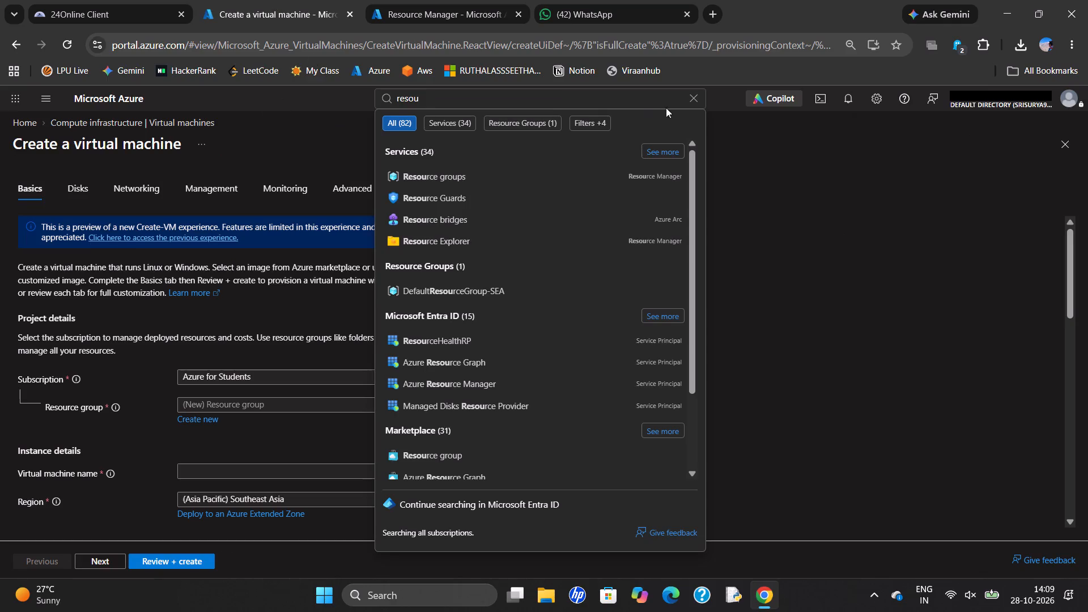
{"action": "left_click", "coordinate": [689, 99]}
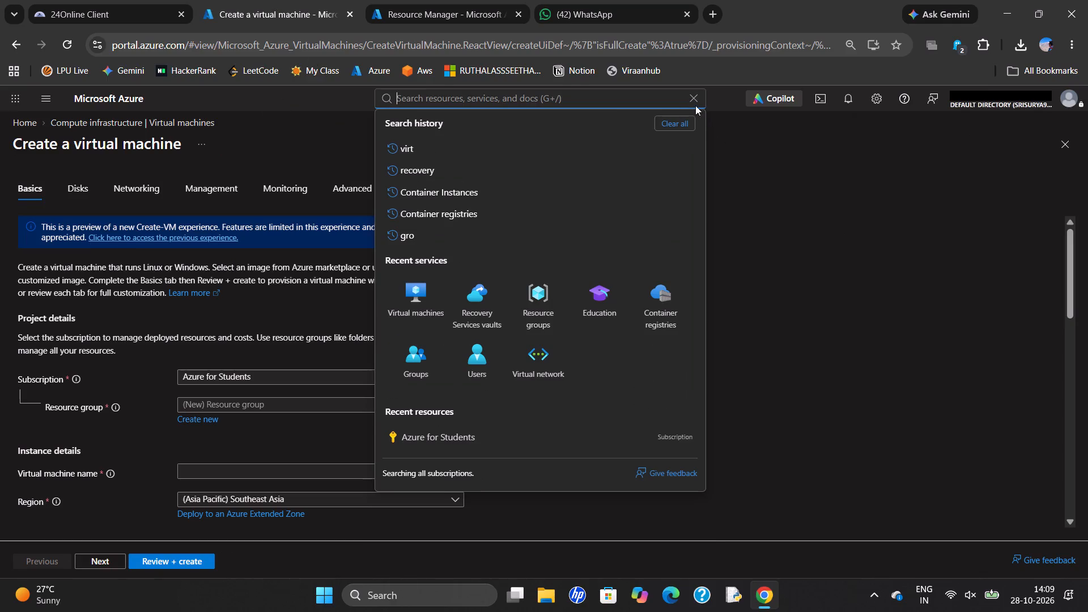
{"action": "left_click", "coordinate": [721, 129]}
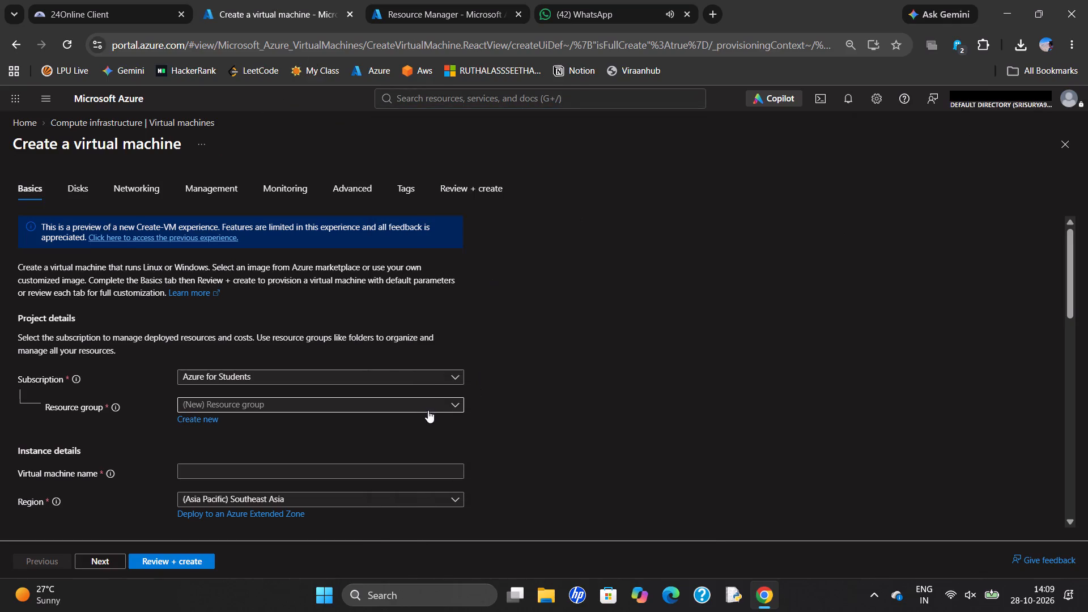
{"action": "left_click", "coordinate": [421, 405]}
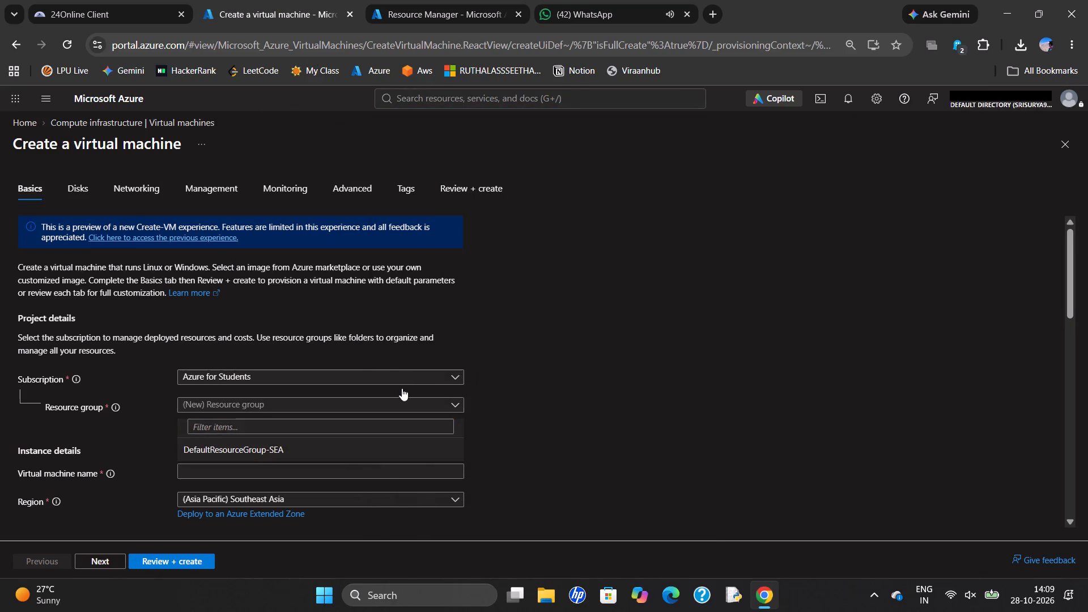
{"action": "left_click", "coordinate": [564, 382]}
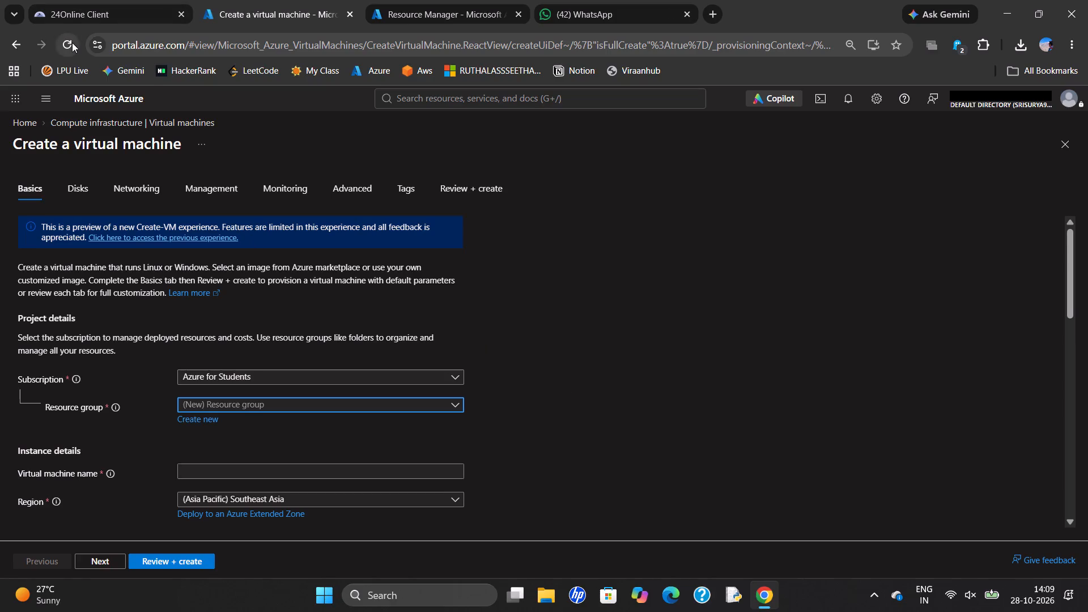
{"action": "left_click", "coordinate": [72, 42]}
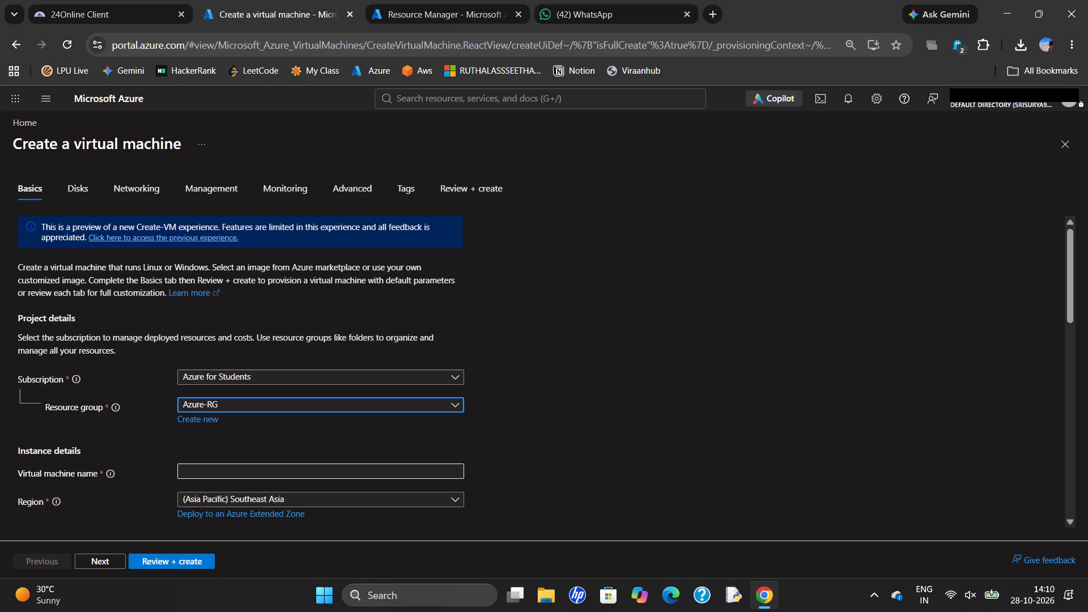
{"action": "left_click", "coordinate": [301, 470]}
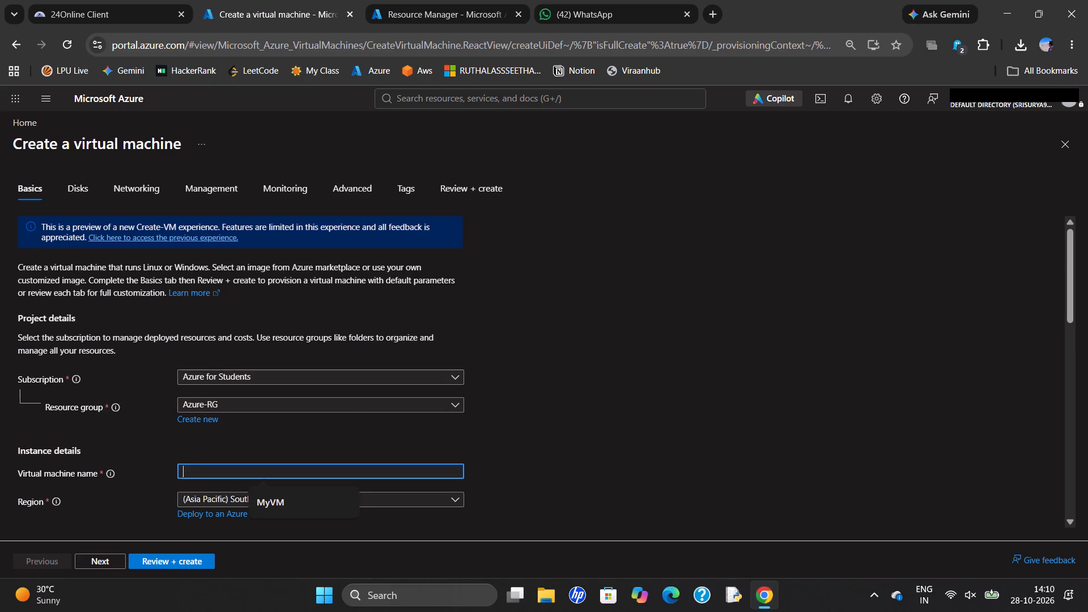
{"action": "key", "text": "shift+b"}
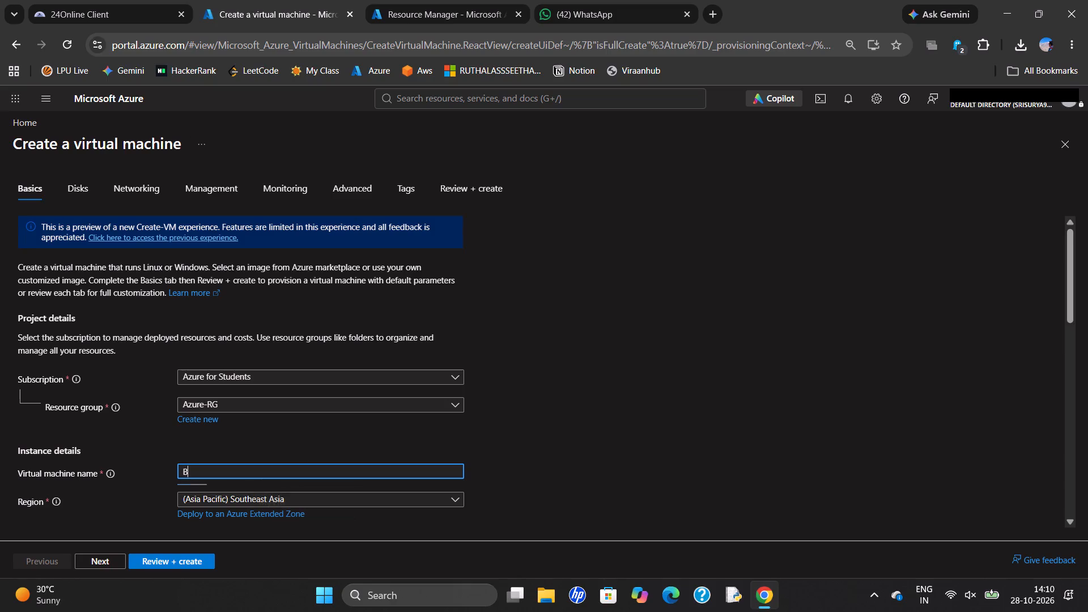
{"action": "key", "text": "a"}
{"action": "type", "text": "ckup-"}
{"action": "type", "text": "VM"}
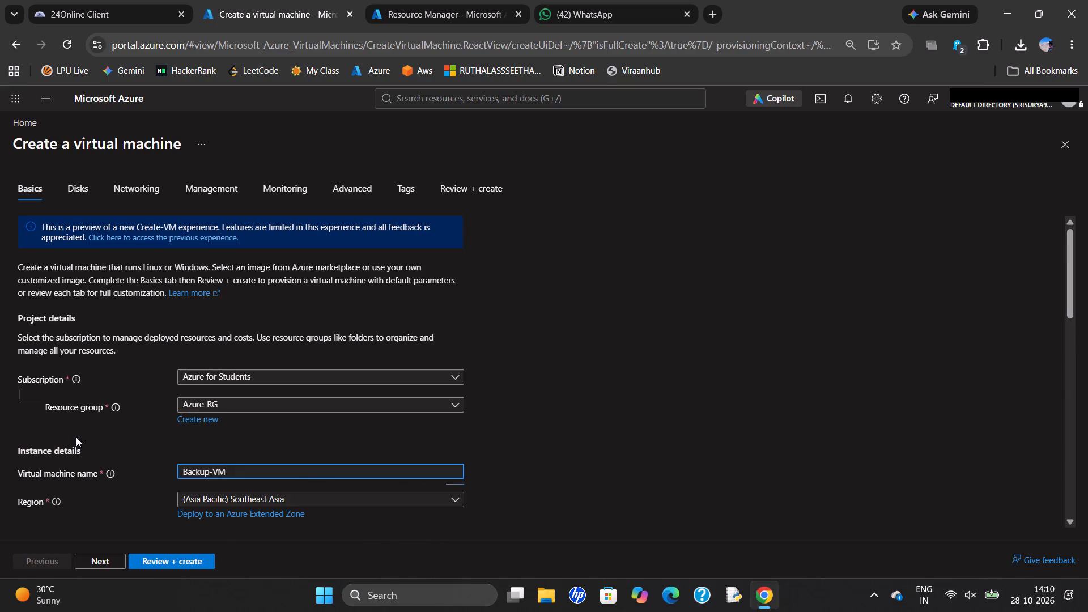
Set the virtual machine's availability options to No infrastructure redundancy required and its security type to Standard.
{"action": "scroll", "coordinate": [125, 406], "scroll_direction": "down", "scroll_amount": 2}
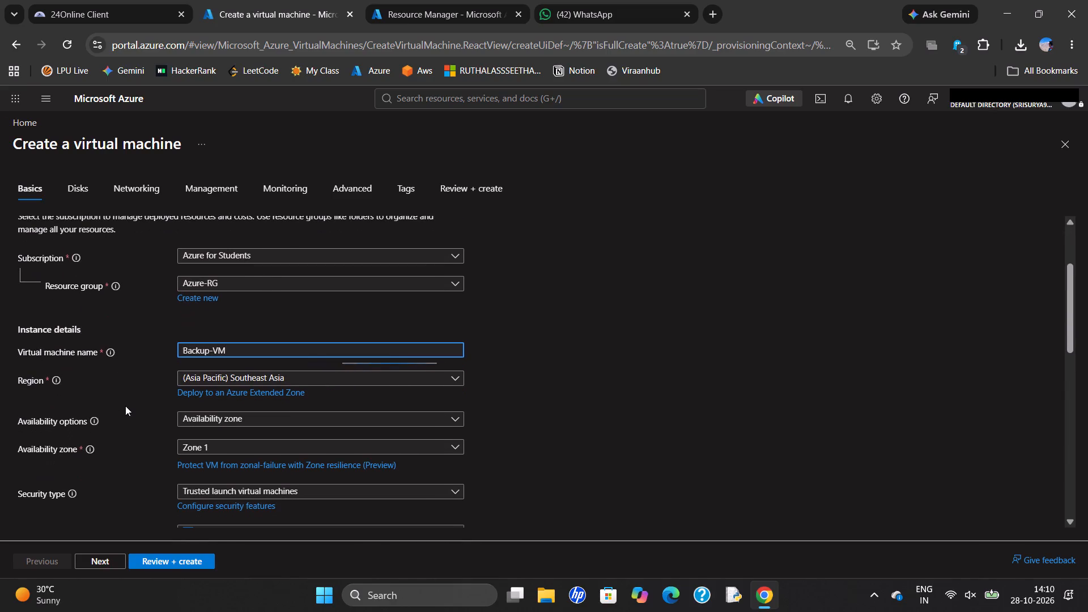
{"action": "left_click", "coordinate": [184, 416]}
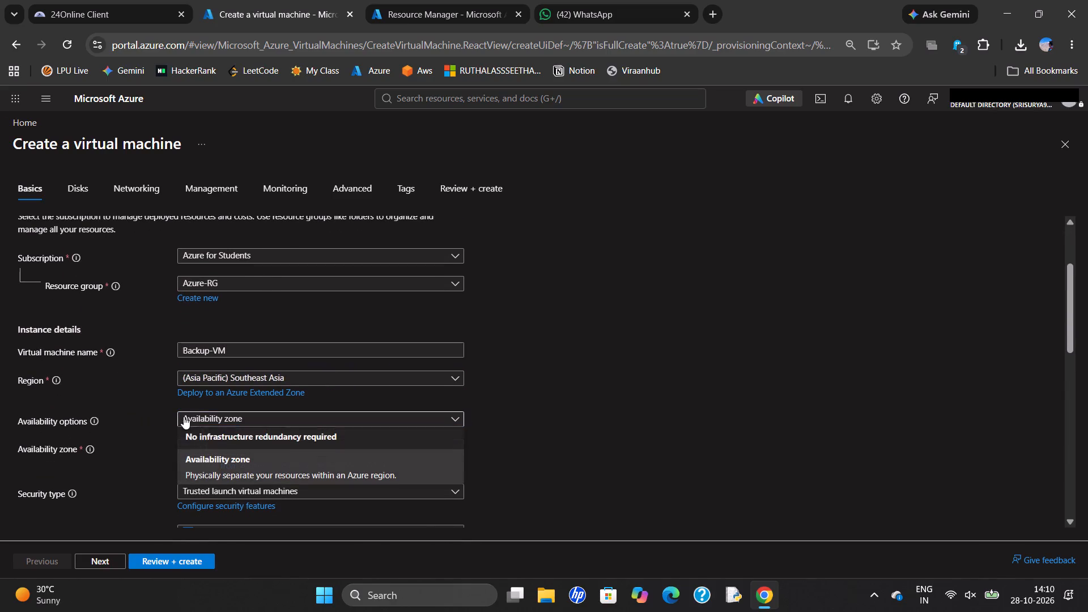
{"action": "left_click", "coordinate": [205, 433]}
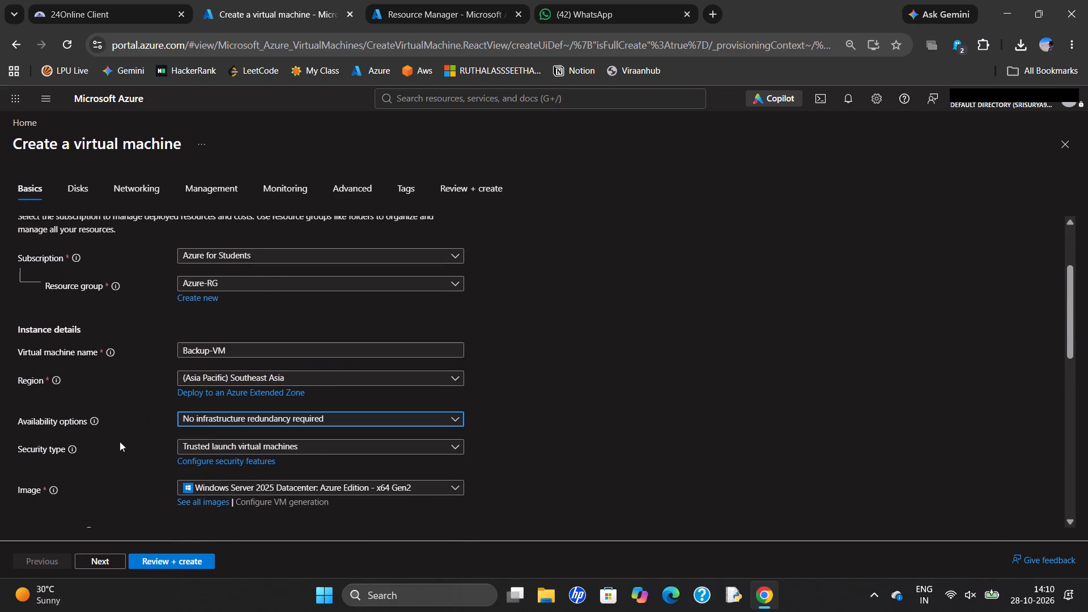
{"action": "scroll", "coordinate": [126, 450], "scroll_direction": "down", "scroll_amount": 1}
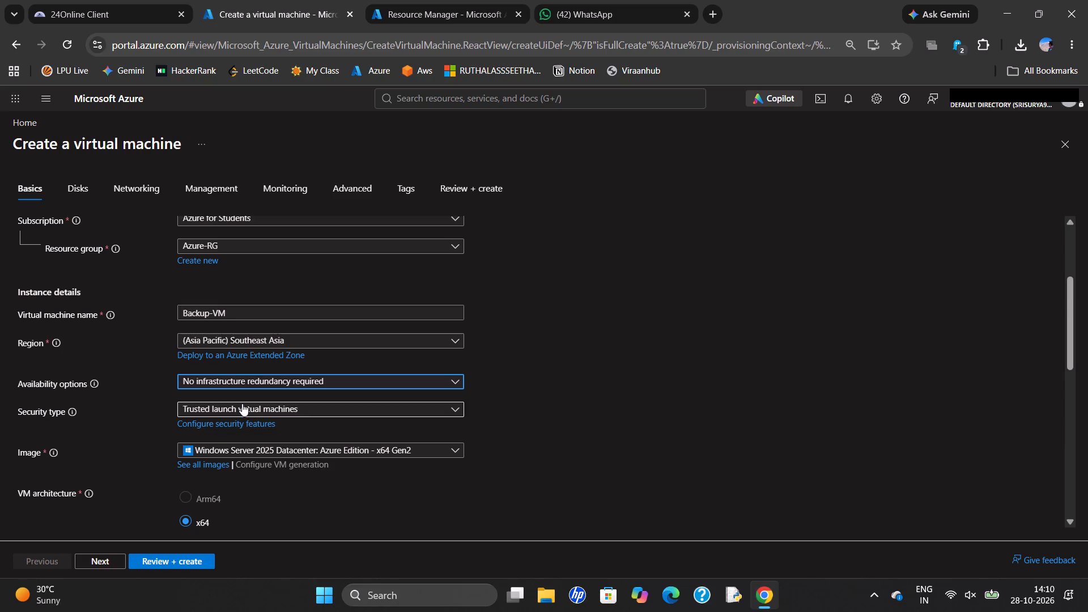
{"action": "left_click", "coordinate": [242, 403]}
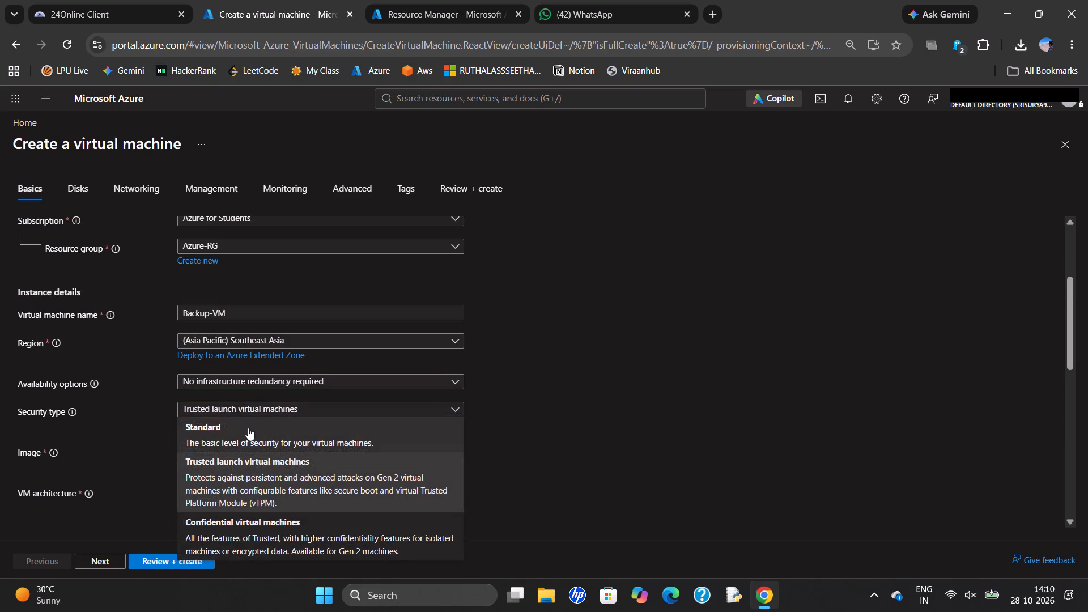
{"action": "left_click", "coordinate": [248, 428]}
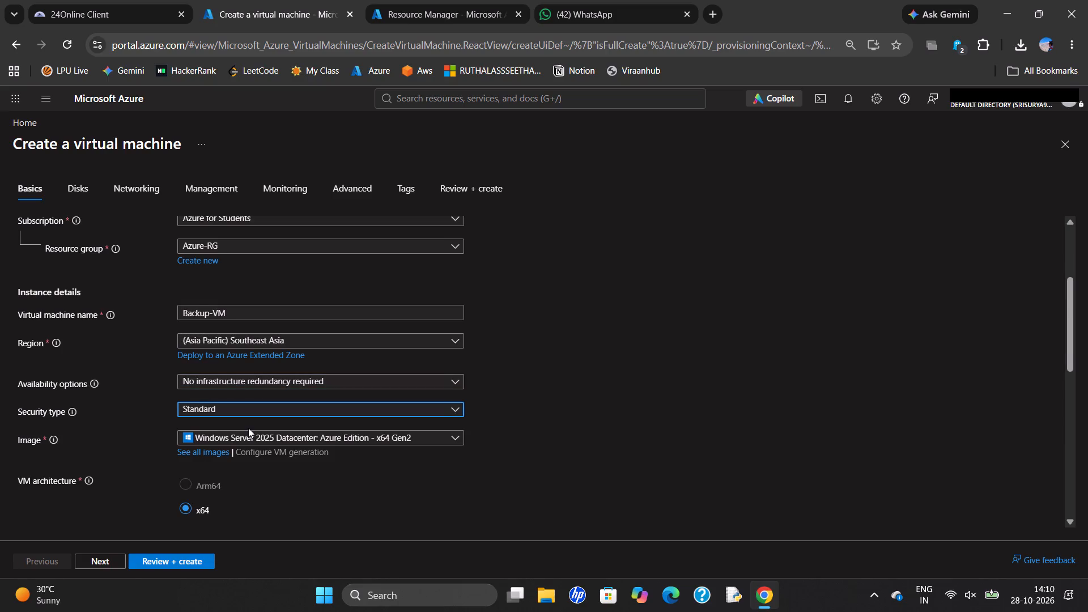
{"action": "scroll", "coordinate": [141, 443], "scroll_direction": "down", "scroll_amount": 3}
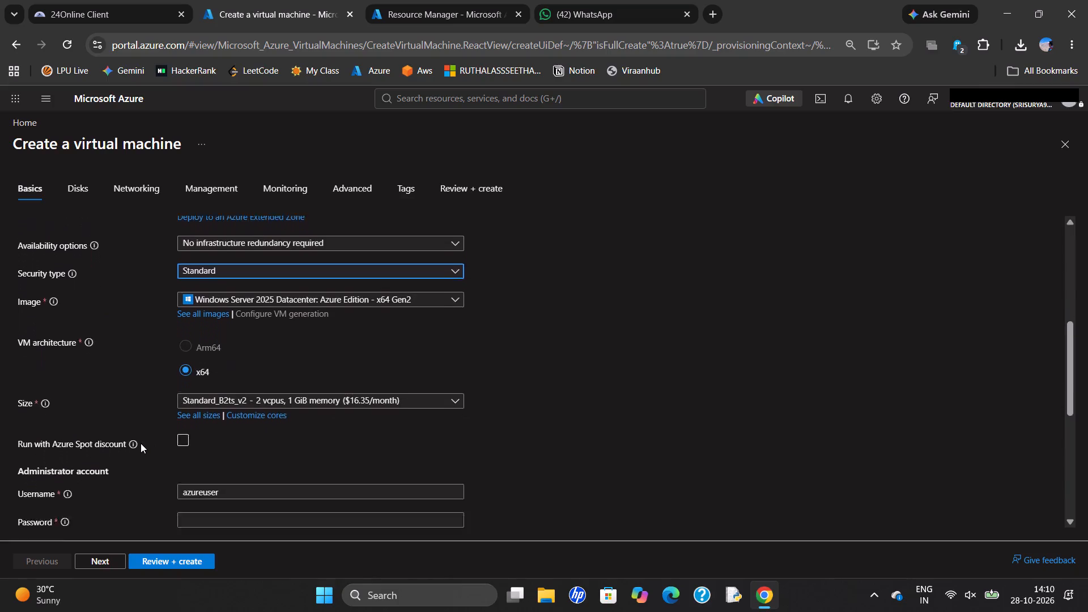
Open the full list of VM sizes for Backup-VM and examine the available sizes, their specifications and monthly costs.
{"action": "scroll", "coordinate": [141, 443], "scroll_direction": "down", "scroll_amount": 1}
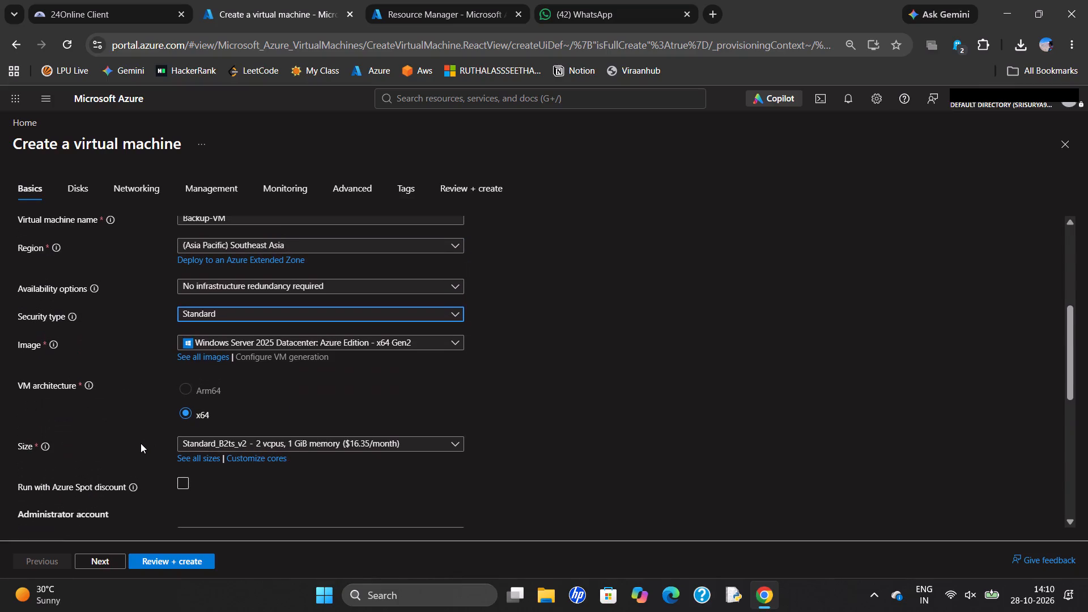
{"action": "left_click", "coordinate": [202, 461]}
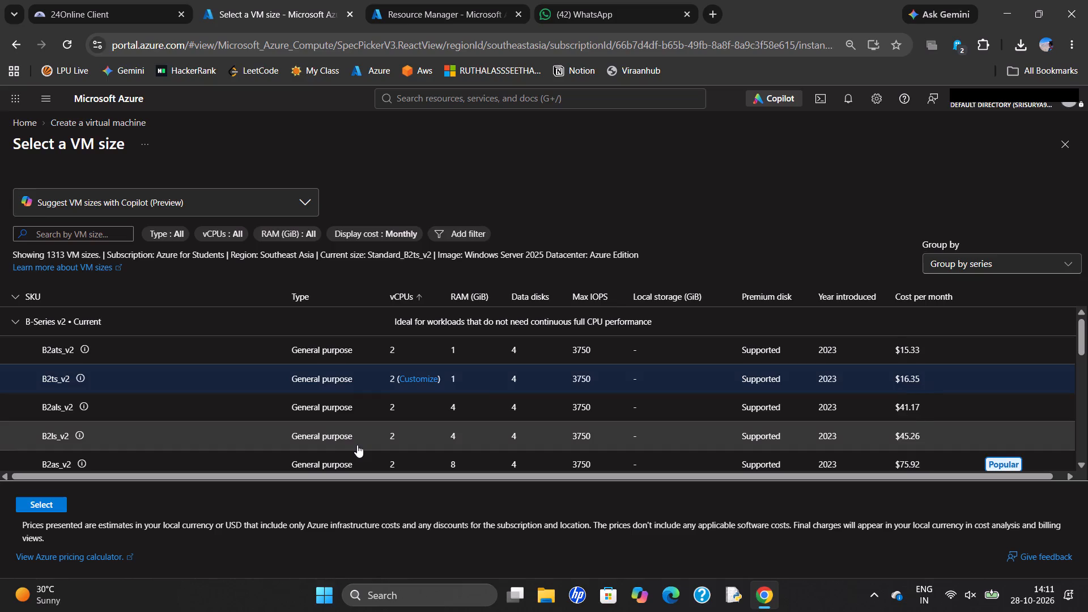
{"action": "scroll", "coordinate": [357, 445], "scroll_direction": "up", "scroll_amount": 2}
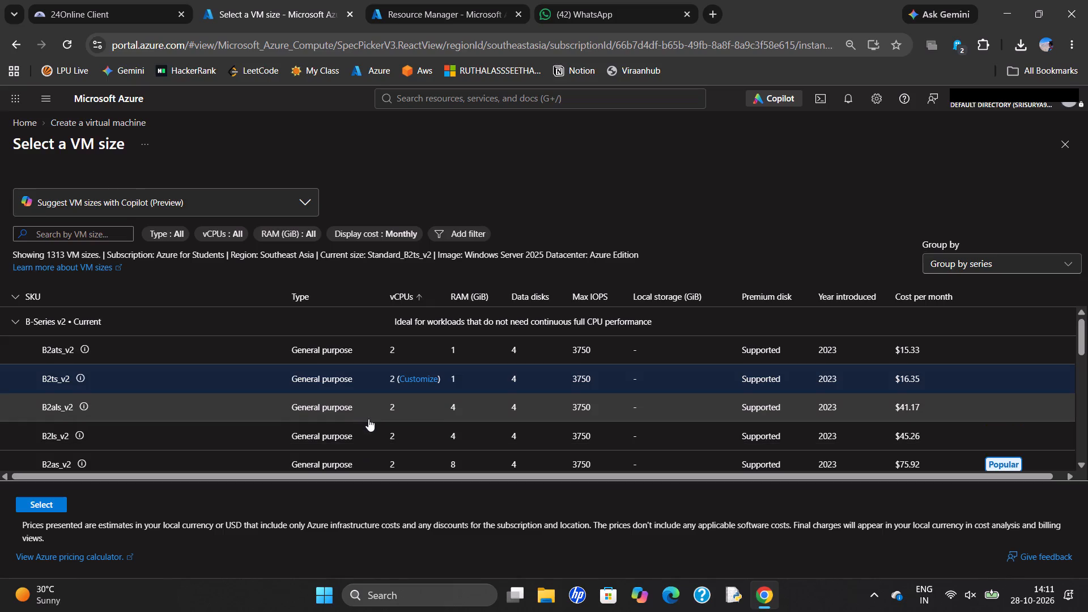
{"action": "scroll", "coordinate": [368, 419], "scroll_direction": "up", "scroll_amount": 1}
{"action": "scroll", "coordinate": [368, 419], "scroll_direction": "down", "scroll_amount": 5}
{"action": "scroll", "coordinate": [368, 419], "scroll_direction": "up", "scroll_amount": 1}
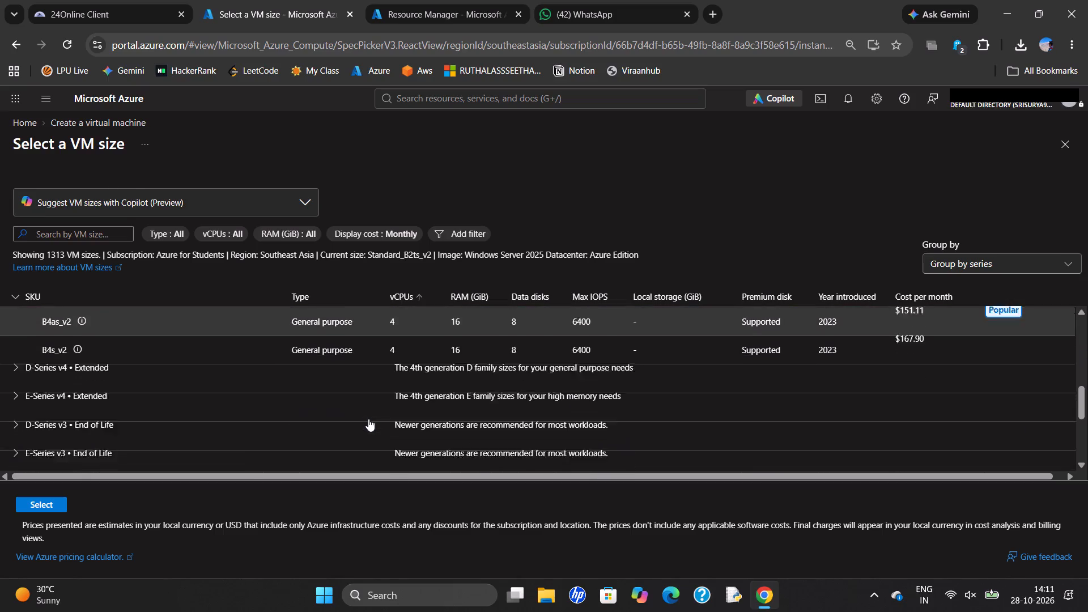
{"action": "scroll", "coordinate": [368, 419], "scroll_direction": "up", "scroll_amount": 3}
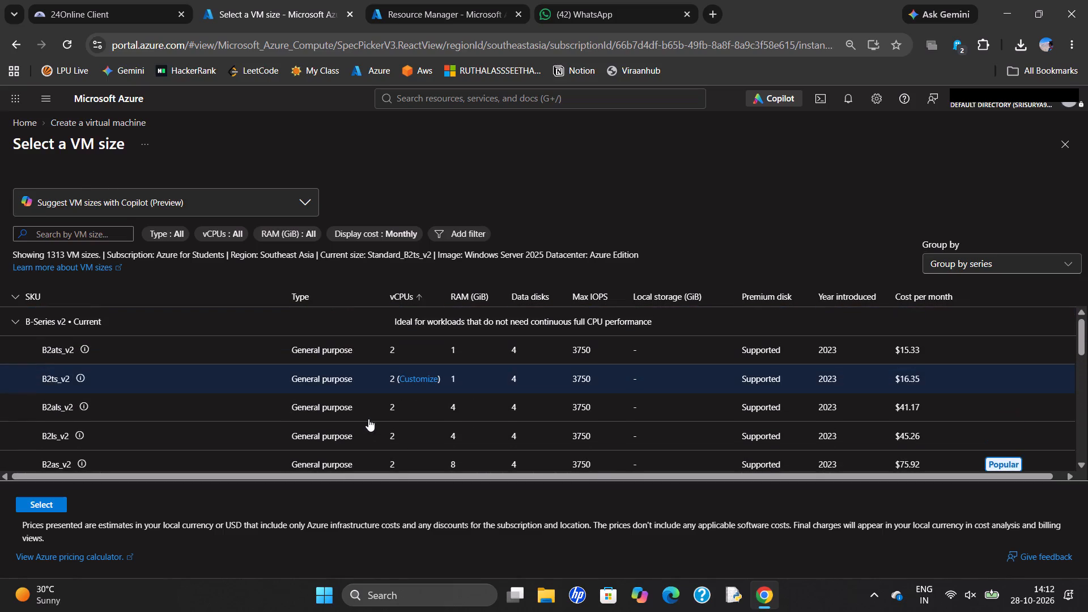
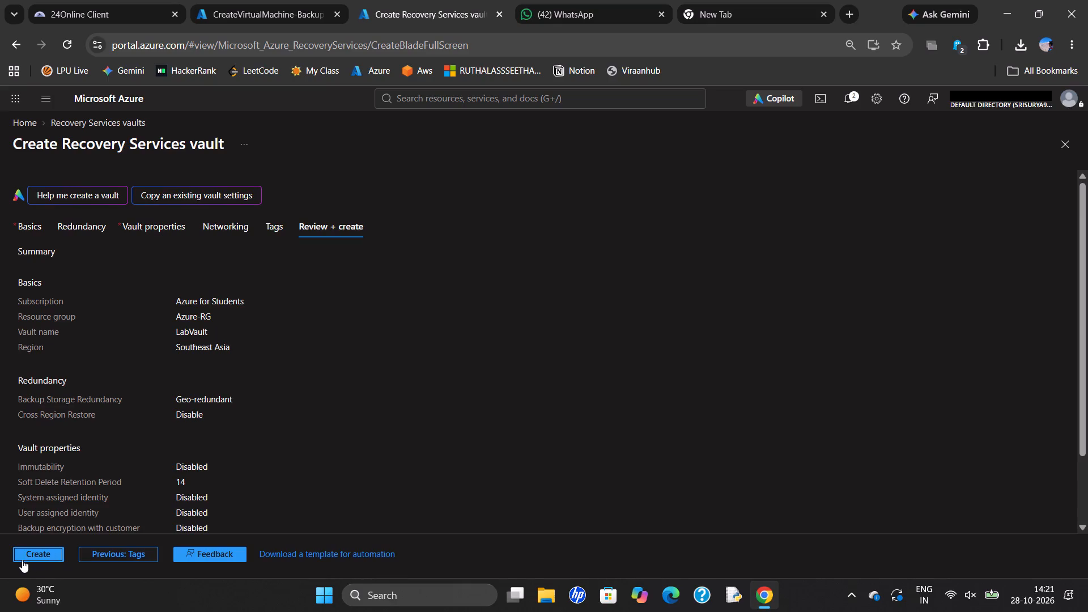
{"action": "left_click", "coordinate": [19, 560]}
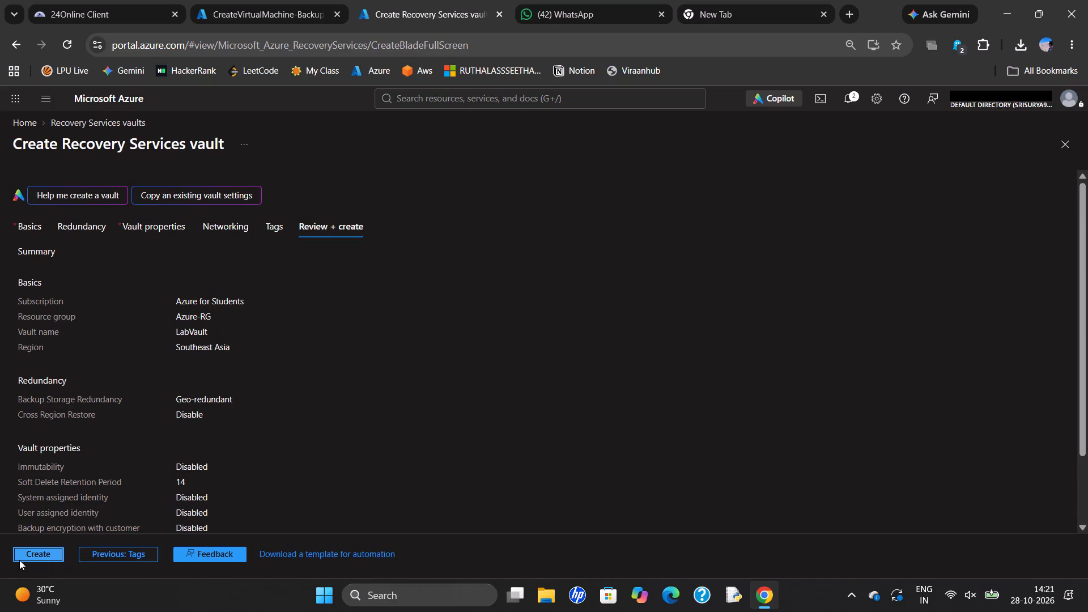
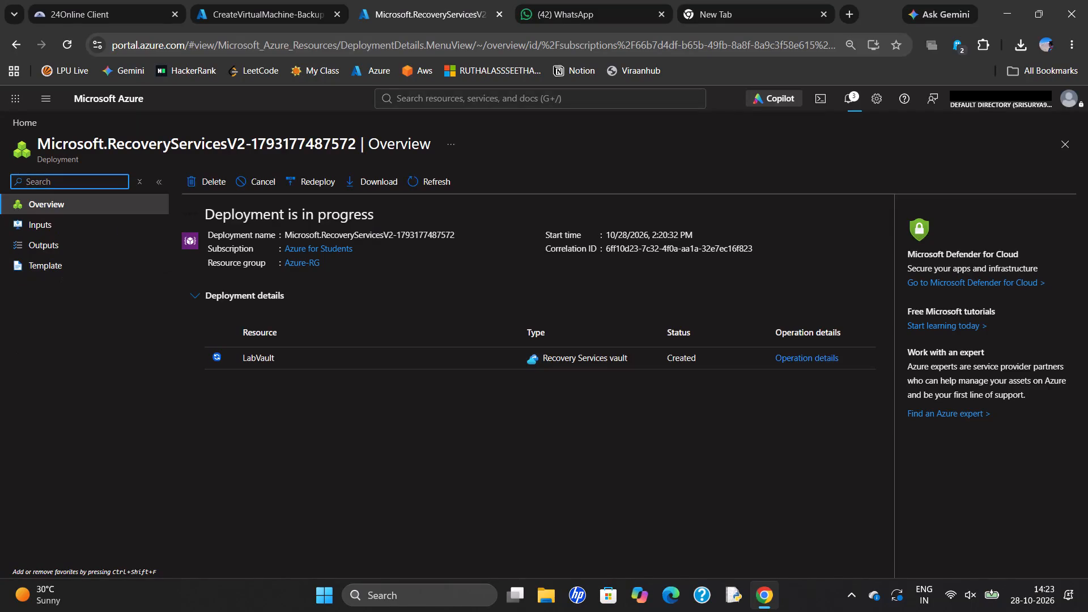
Refresh the vault deployment status, then open LabVault from the Recovery Services vaults service.
{"action": "left_click", "coordinate": [430, 175]}
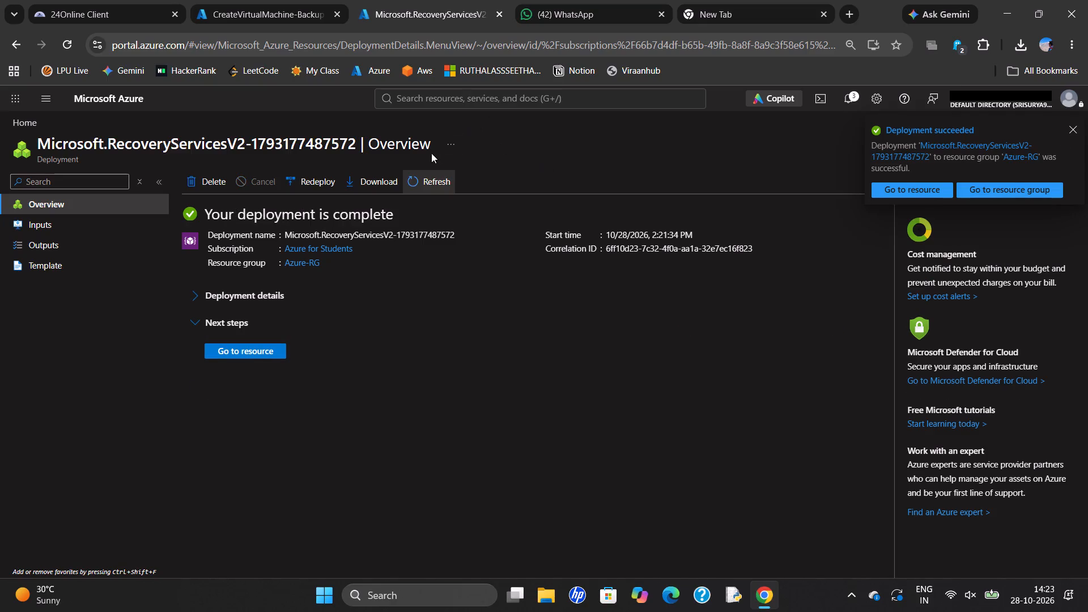
{"action": "left_click", "coordinate": [403, 96]}
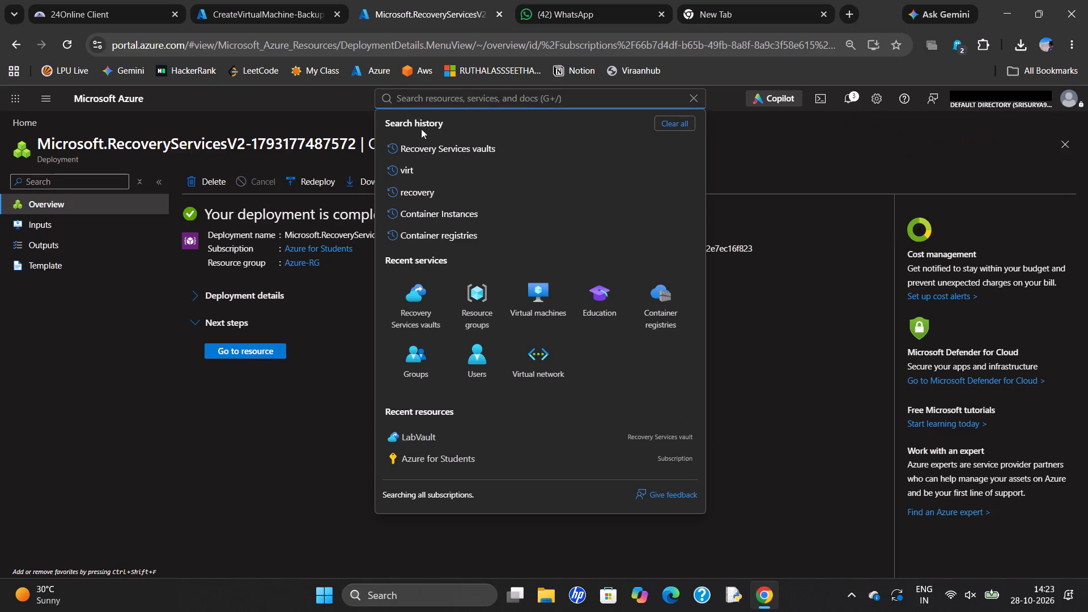
{"action": "left_click", "coordinate": [419, 295]}
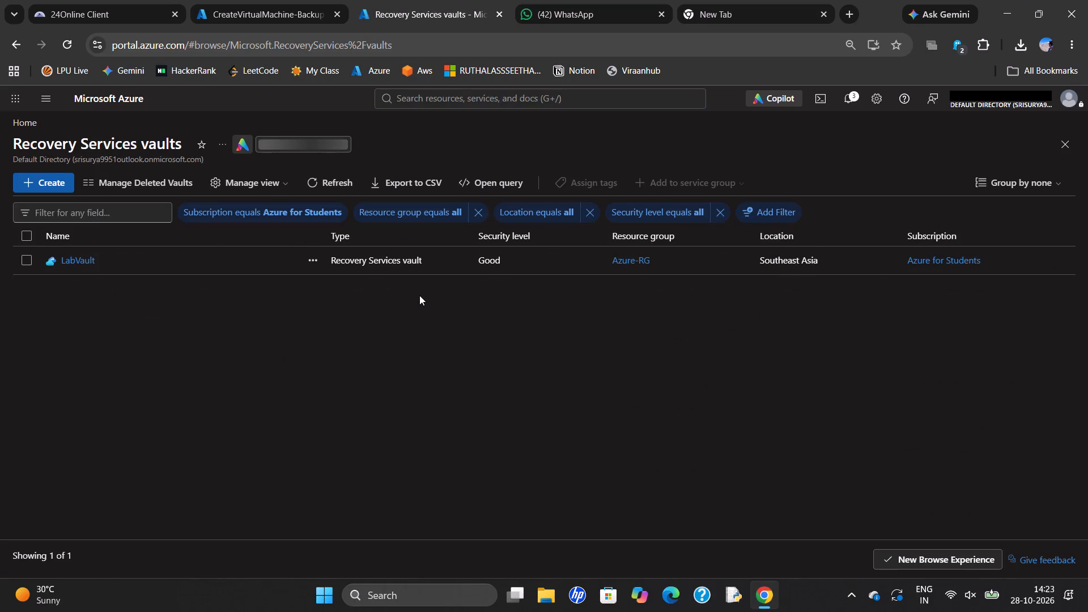
{"action": "left_click", "coordinate": [86, 258]}
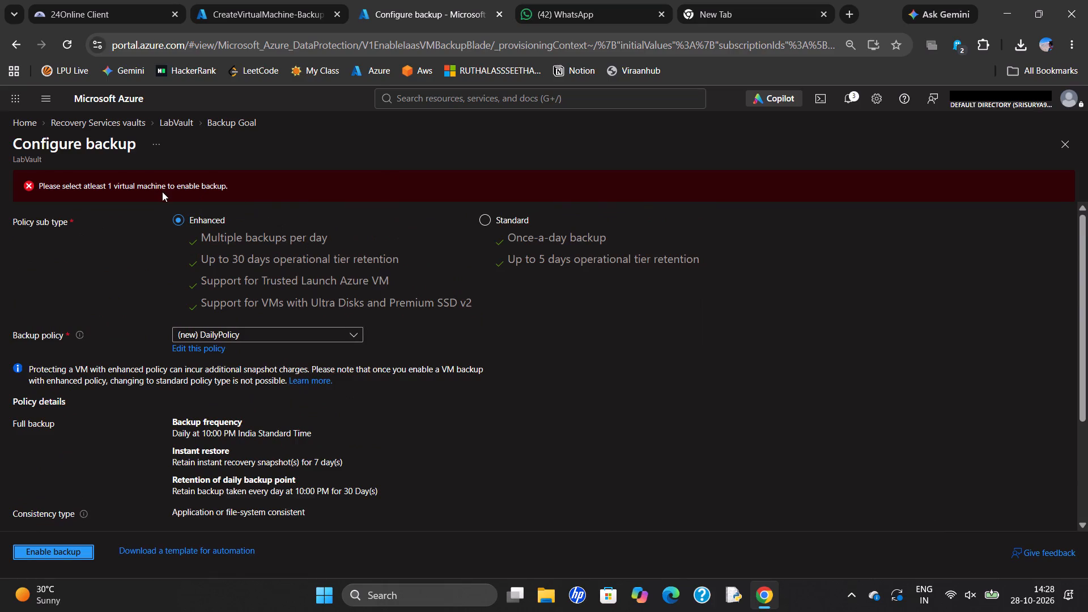
{"action": "scroll", "coordinate": [183, 375], "scroll_direction": "down", "scroll_amount": 5}
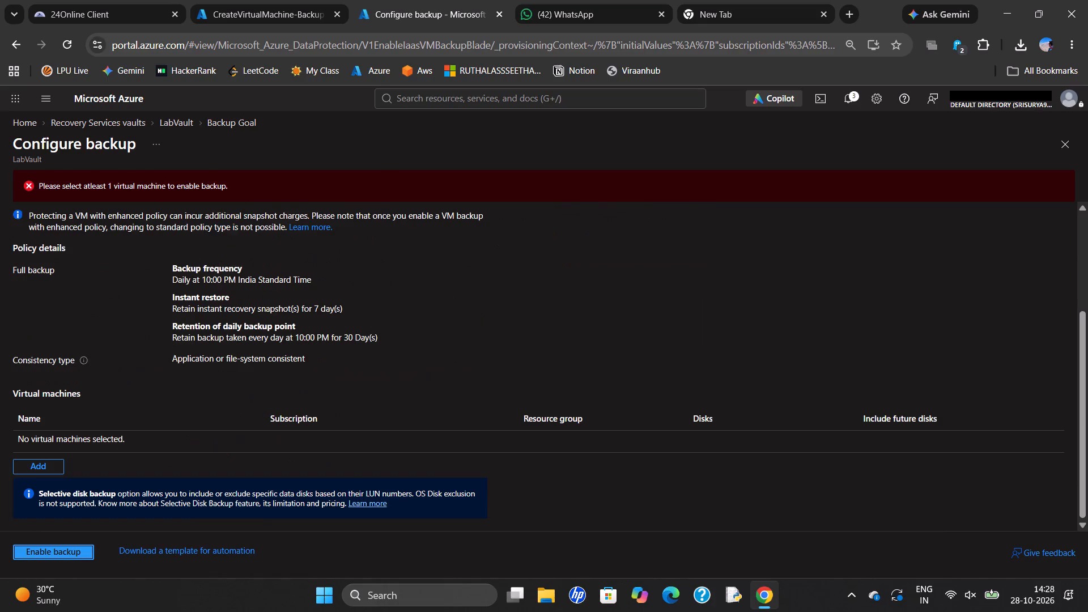
{"action": "left_click", "coordinate": [34, 471]}
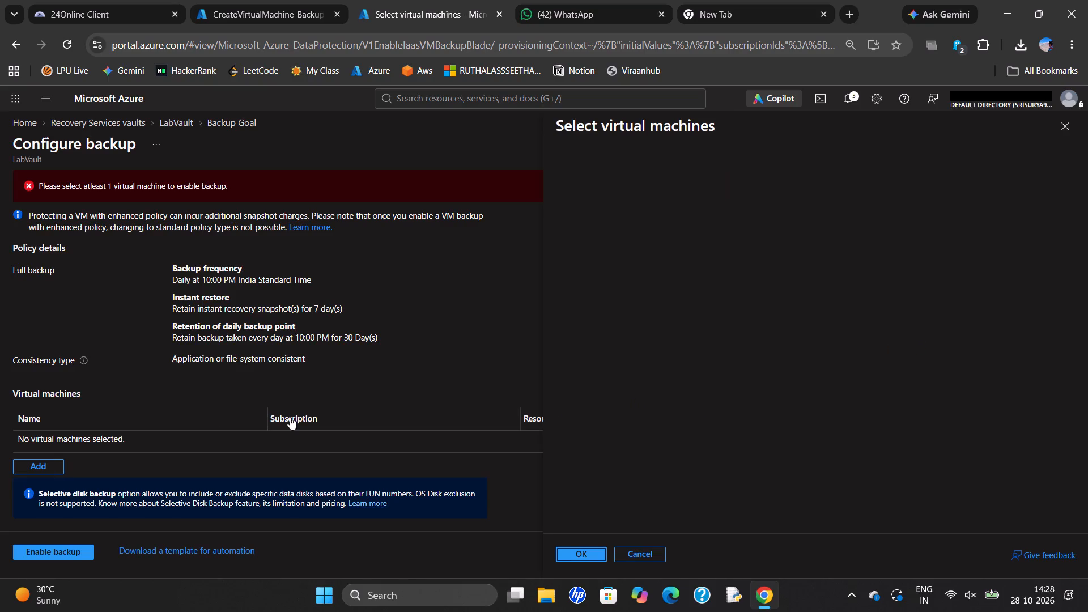
{"action": "left_click", "coordinate": [48, 458]}
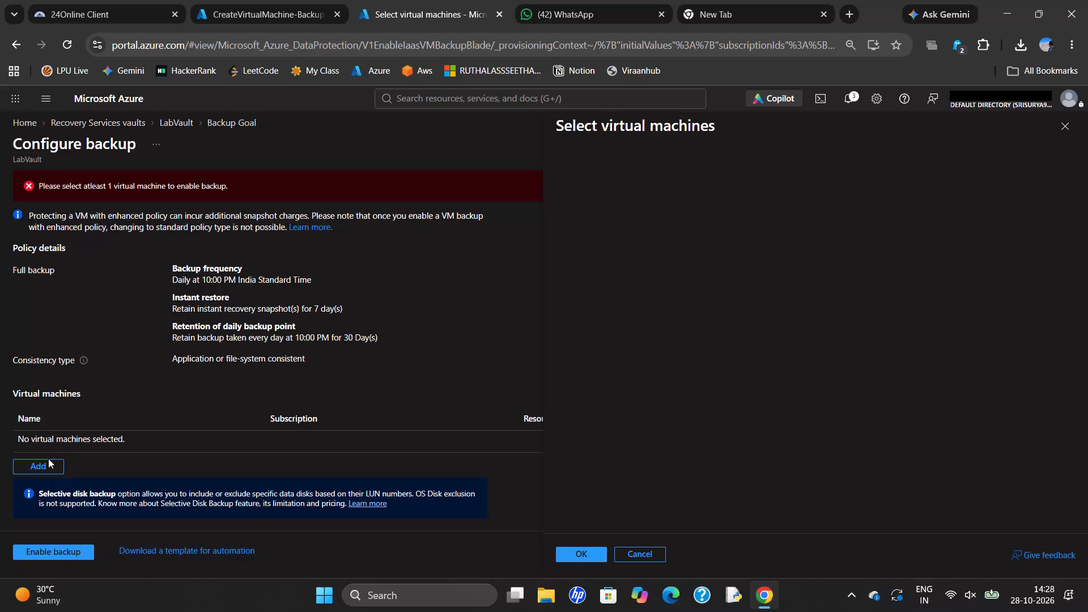
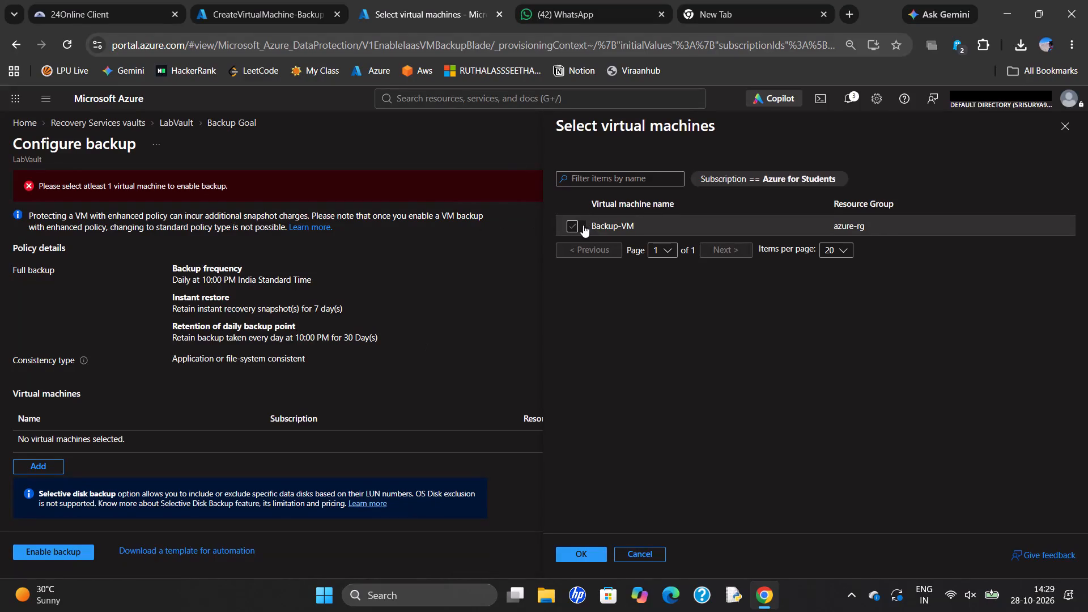
Add the Backup-VM virtual machine from the azure-rg resource group to the LabVault backup configuration.
{"action": "left_click", "coordinate": [581, 225]}
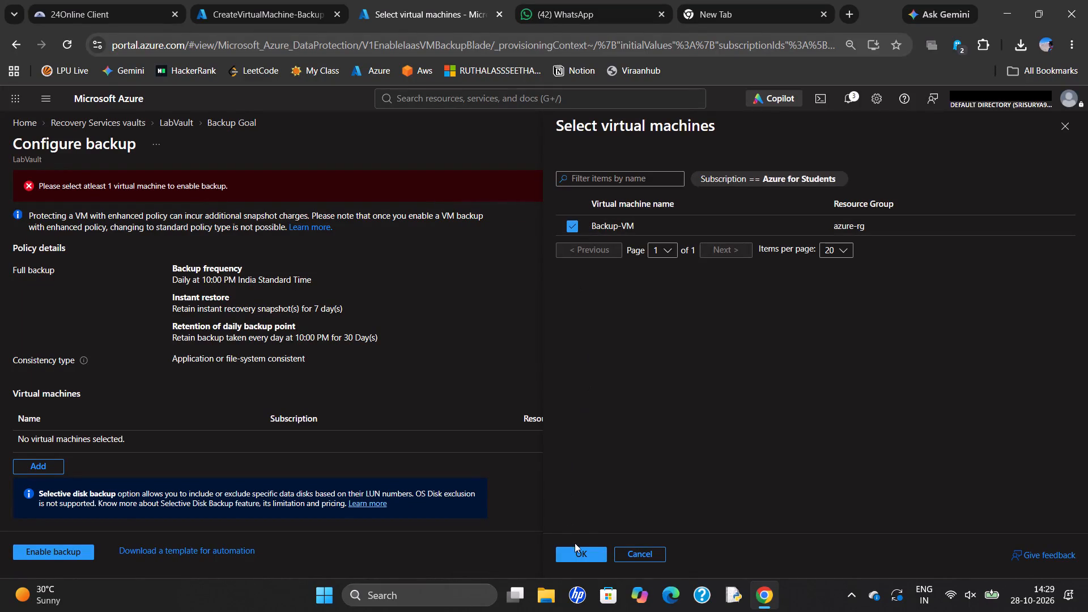
{"action": "left_click", "coordinate": [576, 549]}
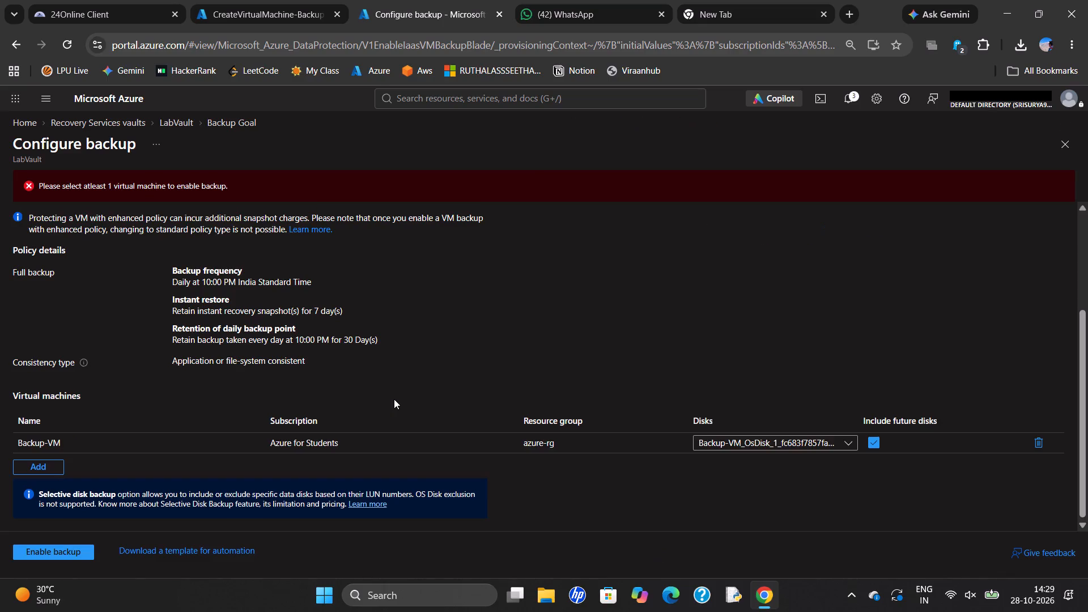
Enable backup for Backup-VM in LabVault with the configured daily policy.
{"action": "scroll", "coordinate": [394, 399], "scroll_direction": "down", "scroll_amount": 3}
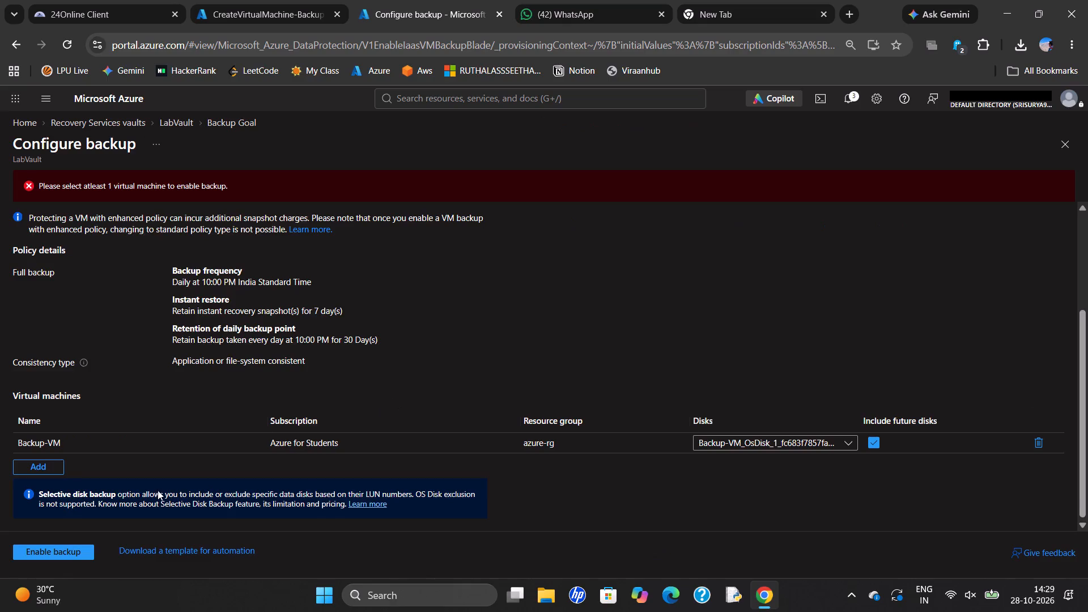
{"action": "left_click", "coordinate": [61, 555]}
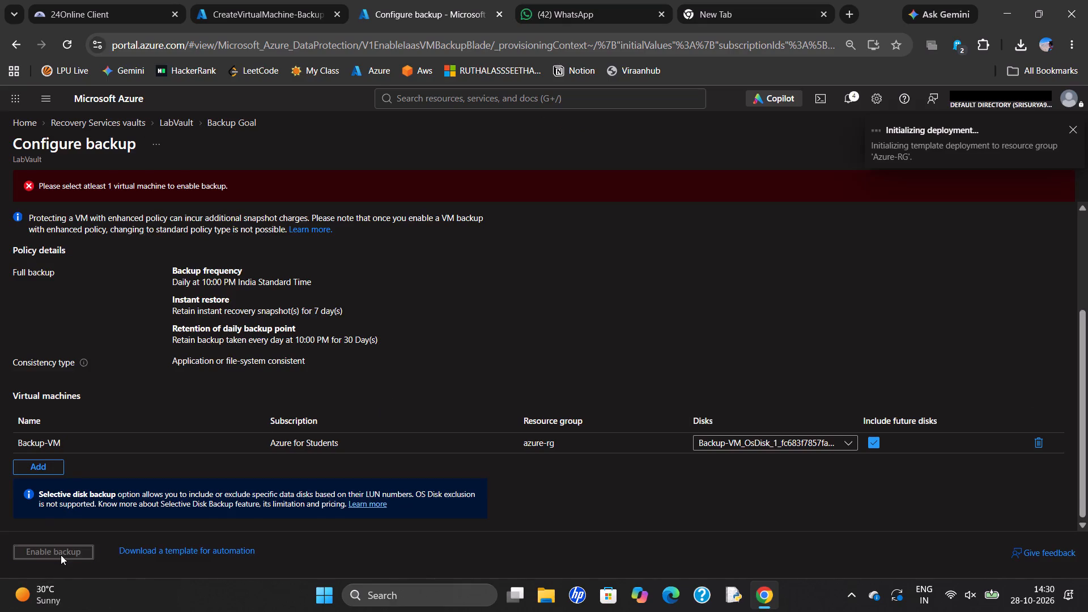
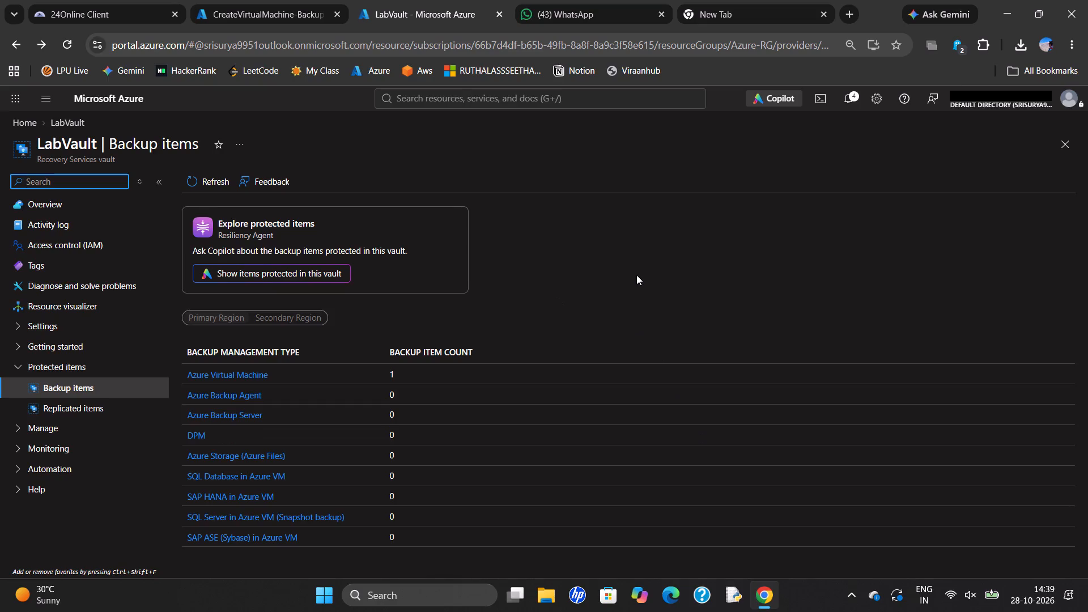
Start an on-demand backup of Backup-VM from LabVault's Azure Virtual Machine backup items, retaining the backup till 11/27/2026.
{"action": "left_click", "coordinate": [253, 380]}
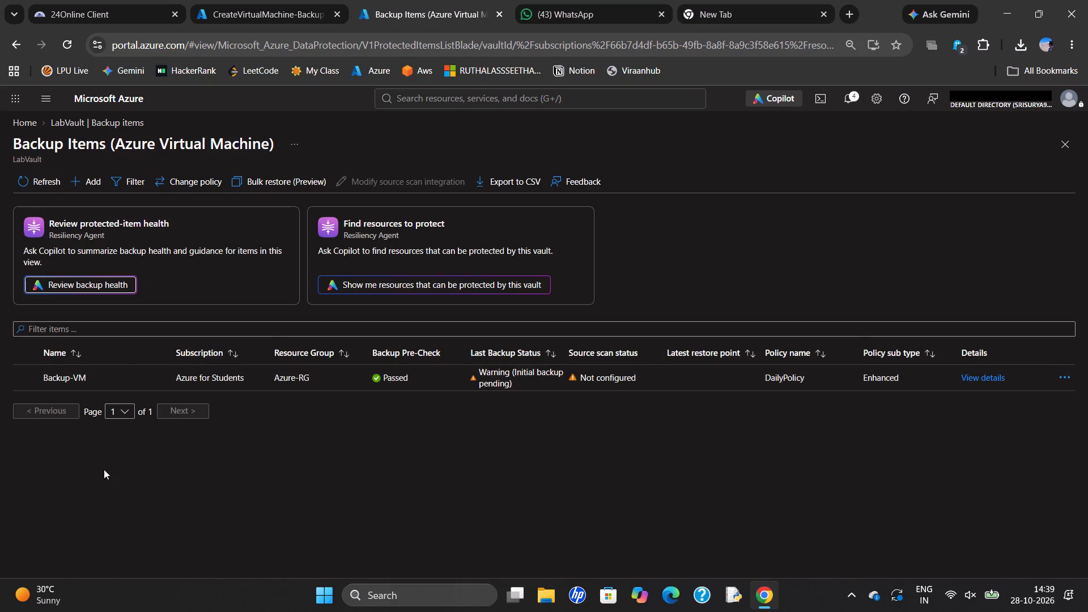
{"action": "left_click", "coordinate": [105, 381]}
{"action": "left_click", "coordinate": [985, 375]}
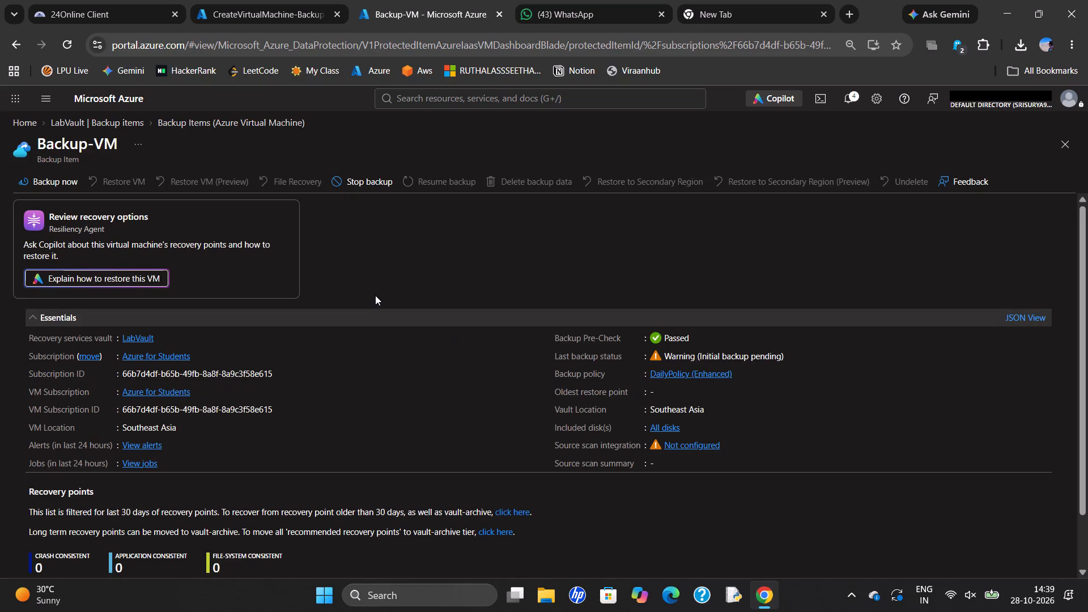
{"action": "left_click", "coordinate": [55, 188]}
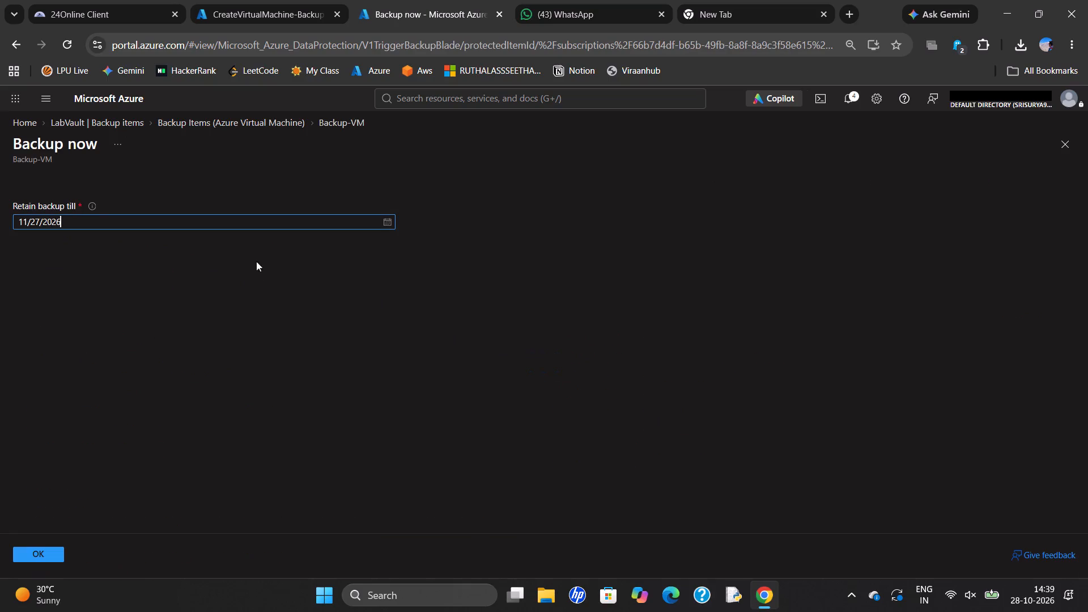
{"action": "left_click", "coordinate": [31, 552]}
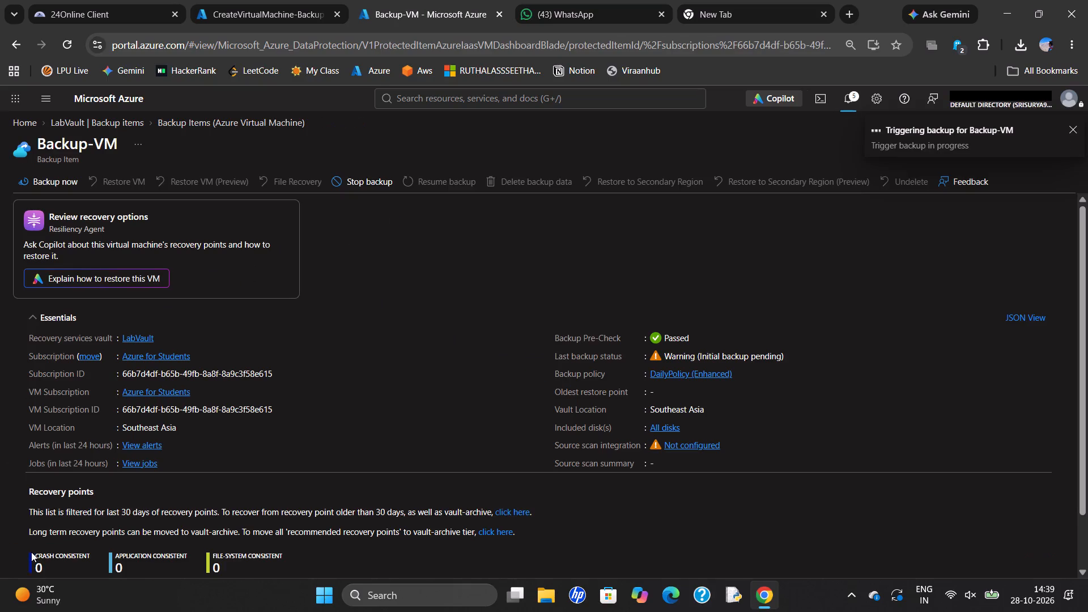
Review the Backup-VM backup item's essentials and its recovery points list.
{"action": "scroll", "coordinate": [148, 488], "scroll_direction": "down", "scroll_amount": 3}
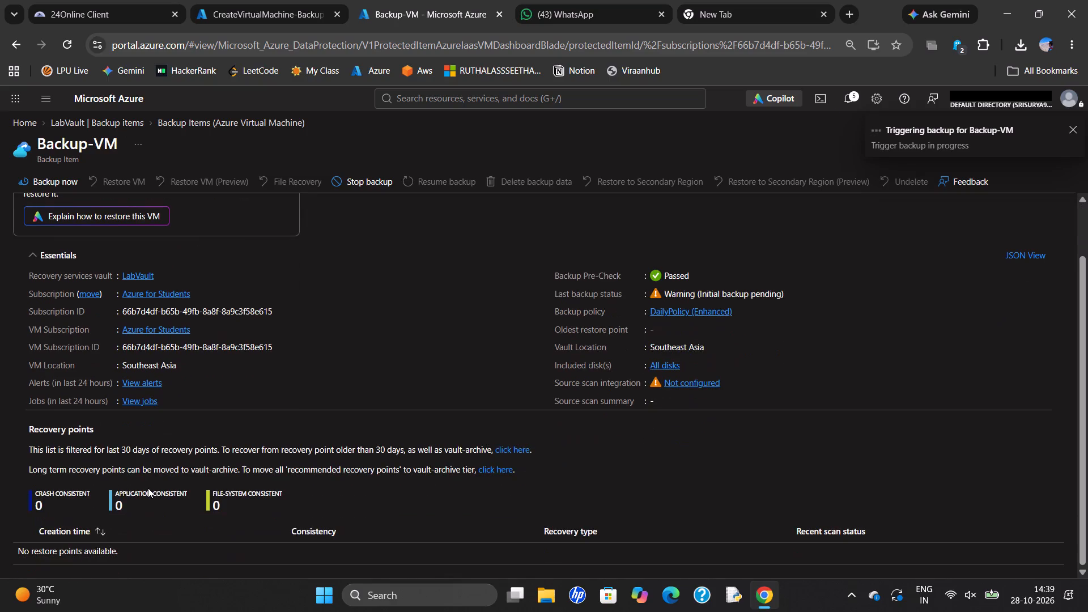
{"action": "scroll", "coordinate": [148, 488], "scroll_direction": "up", "scroll_amount": 2}
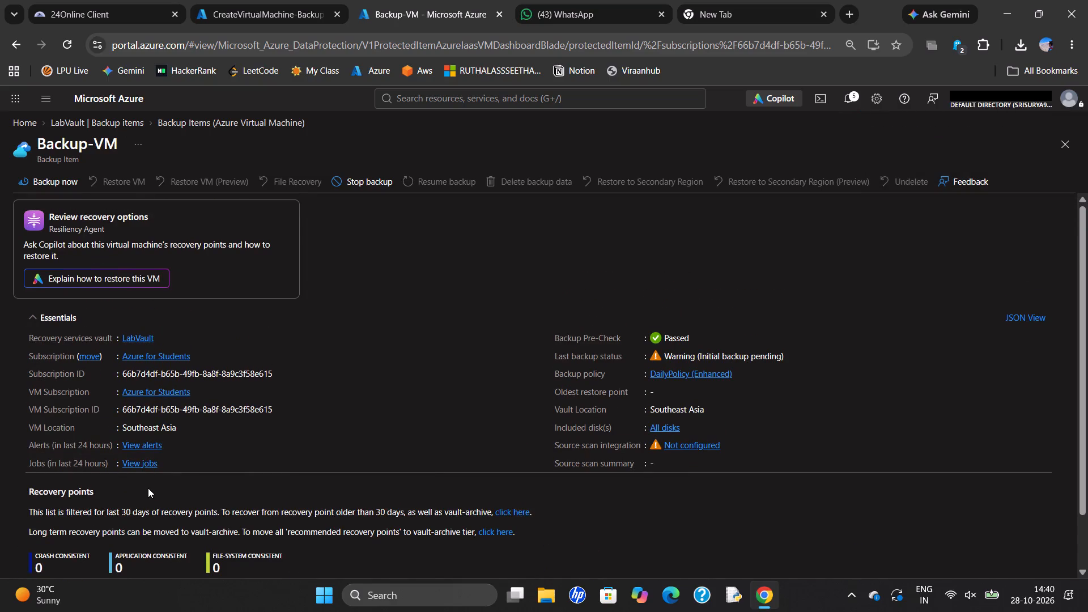
{"action": "scroll", "coordinate": [148, 488], "scroll_direction": "down", "scroll_amount": 5}
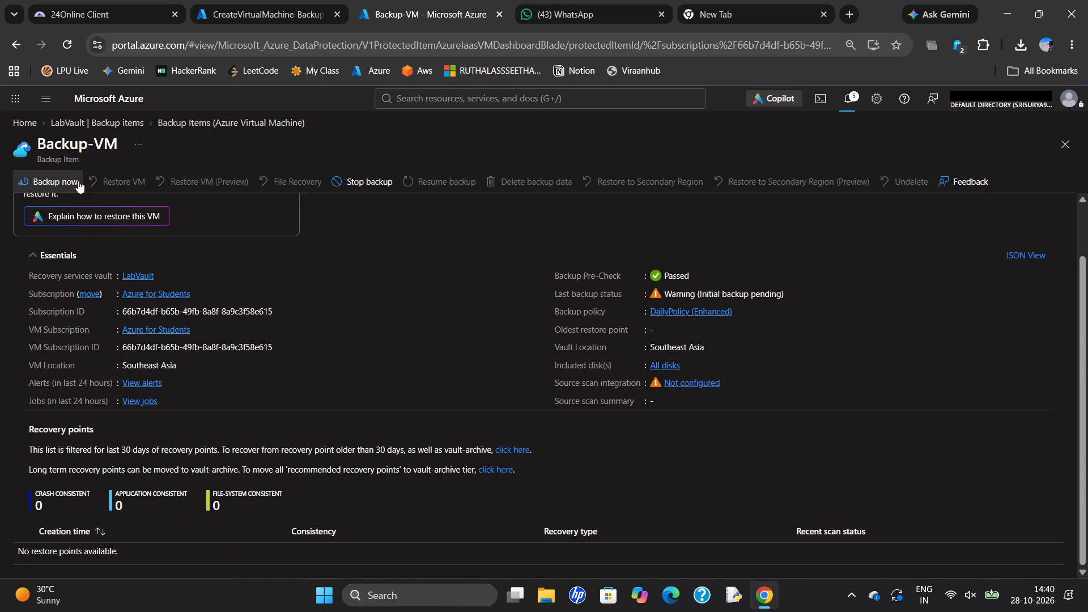
{"action": "scroll", "coordinate": [278, 498], "scroll_direction": "down", "scroll_amount": 2}
In the portal tab showing the VM deployment, go to Recovery Services vaults and open LabVault's Backup Jobs.
{"action": "left_click", "coordinate": [288, 0]}
{"action": "left_click", "coordinate": [460, 100]}
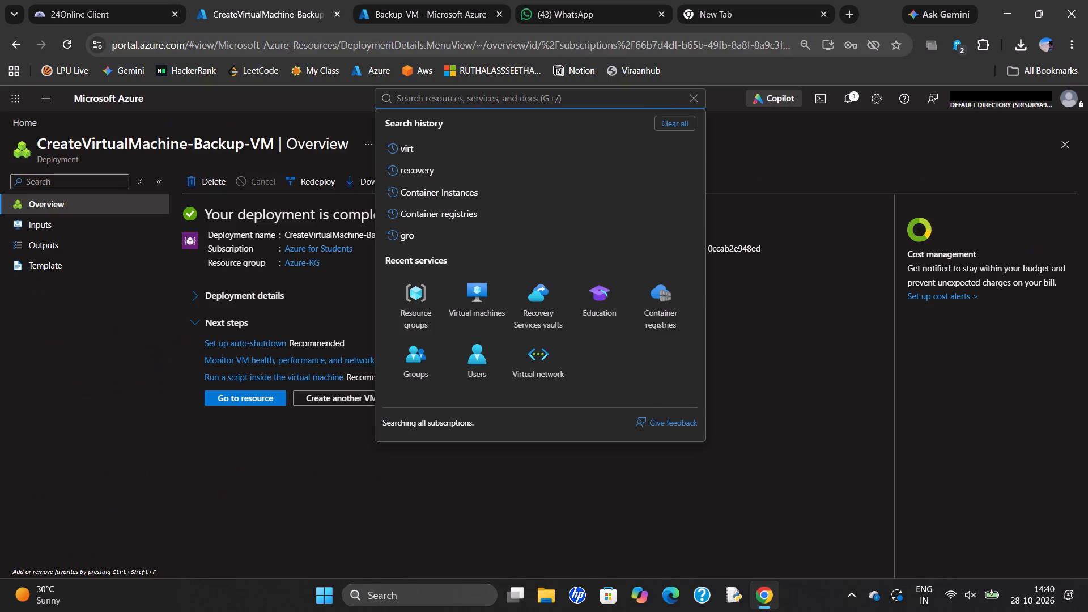
{"action": "left_click", "coordinate": [522, 295]}
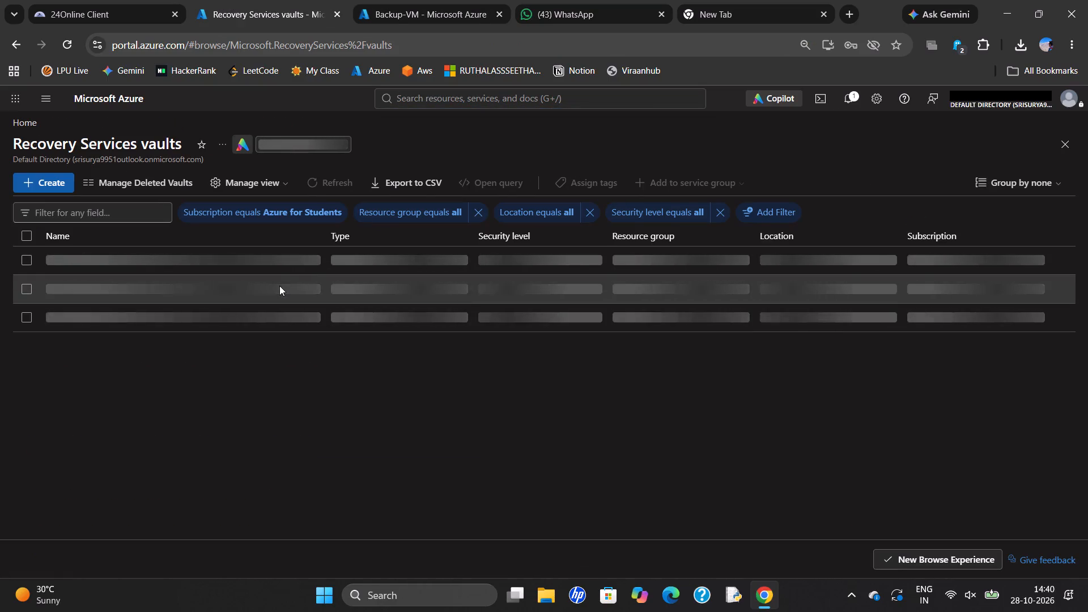
{"action": "left_click", "coordinate": [85, 259]}
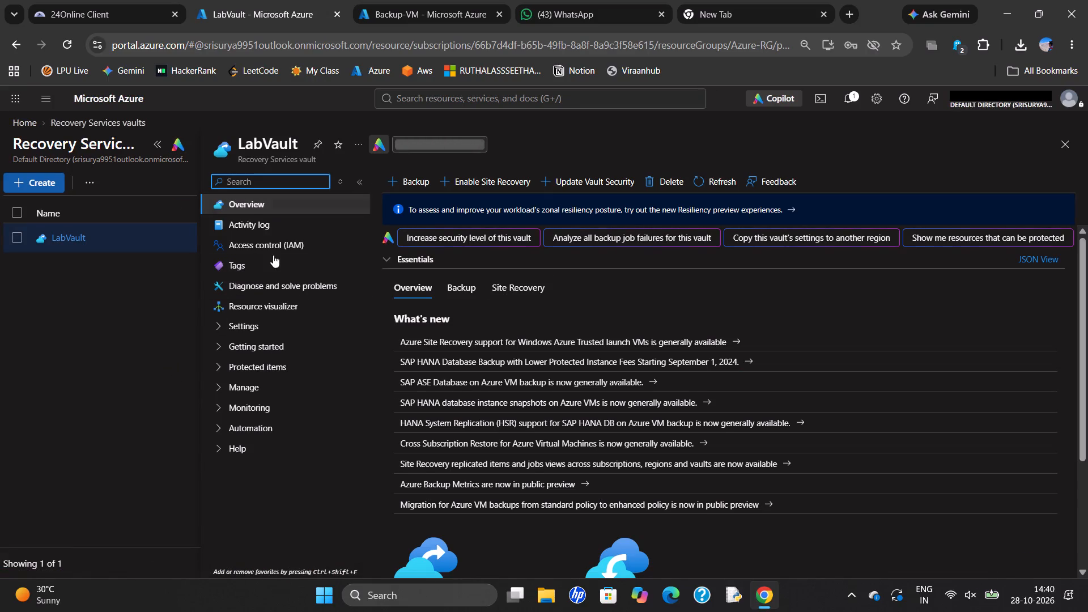
{"action": "left_click", "coordinate": [229, 406]}
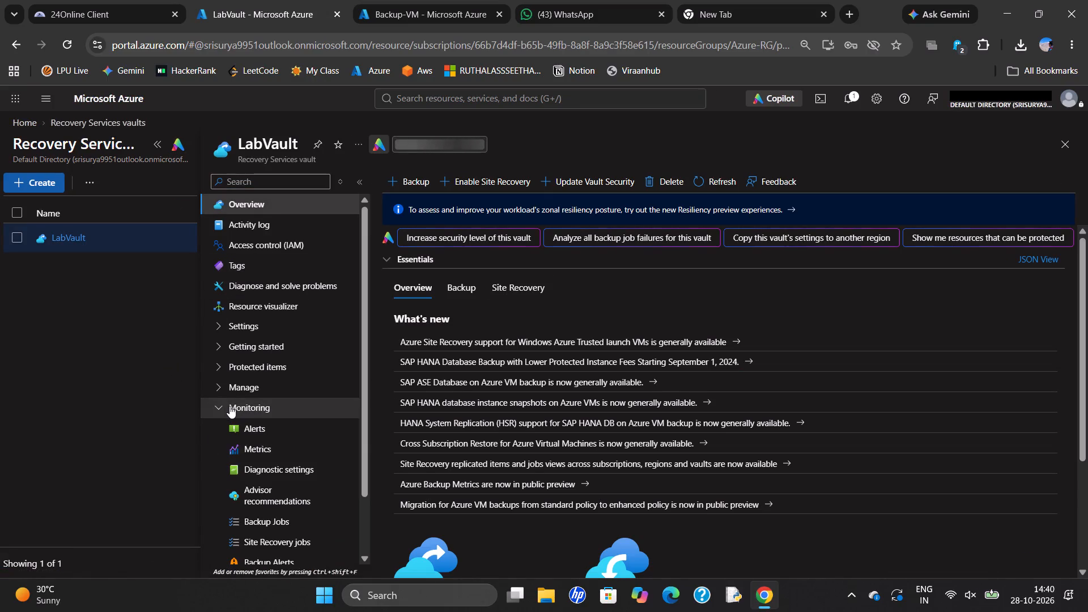
{"action": "scroll", "coordinate": [252, 500], "scroll_direction": "down", "scroll_amount": 1}
{"action": "left_click", "coordinate": [252, 500]}
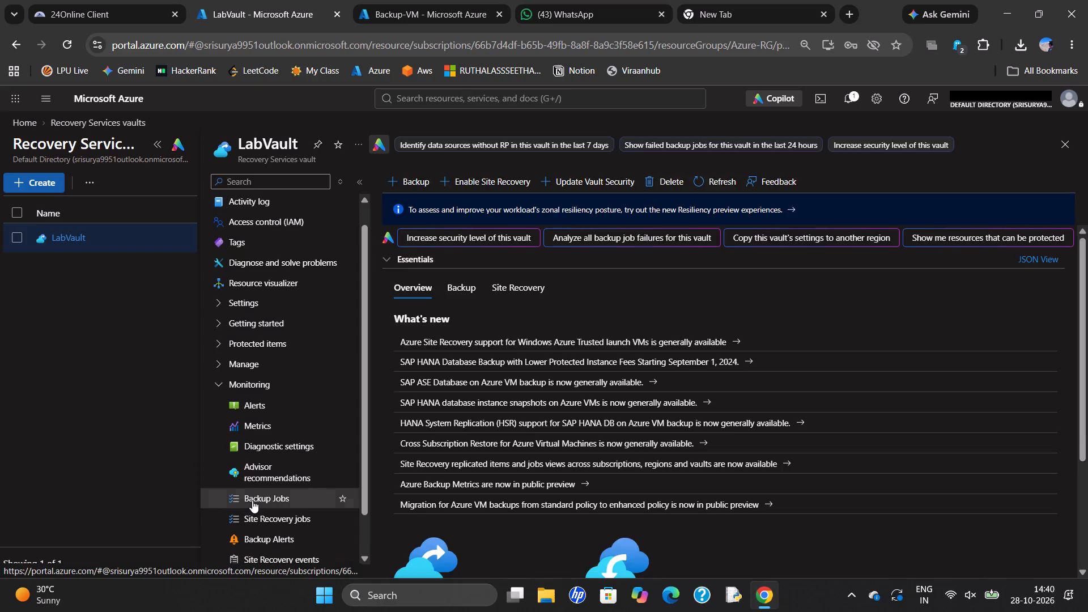
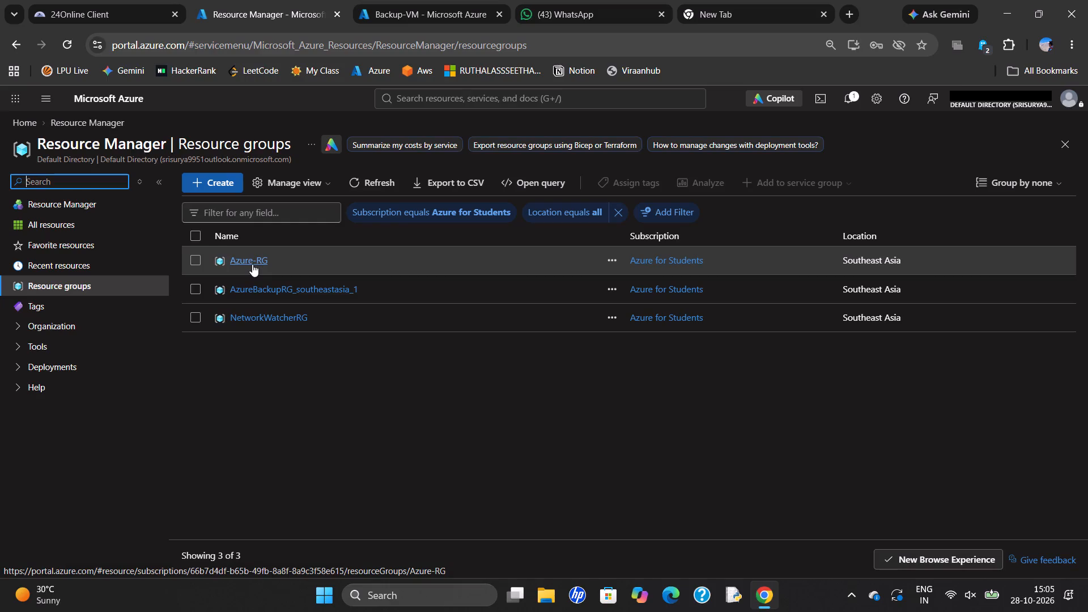
Delete the NetworkWatcherRG resource group and its dependent resources, entering NetworkWatcherRG as the confirmation name.
{"action": "left_click", "coordinate": [252, 264]}
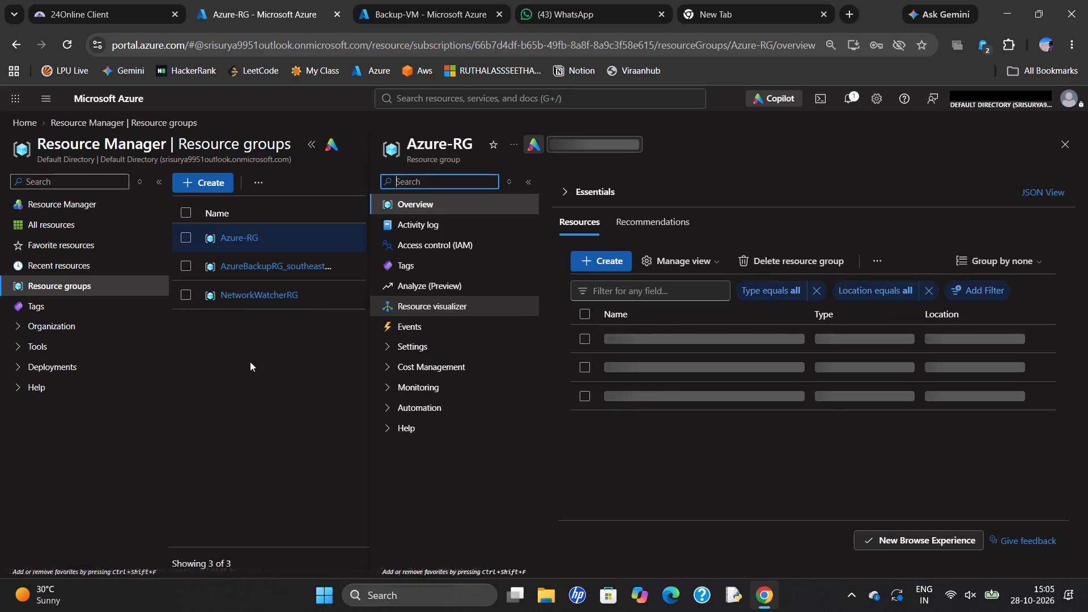
{"action": "left_click", "coordinate": [246, 299]}
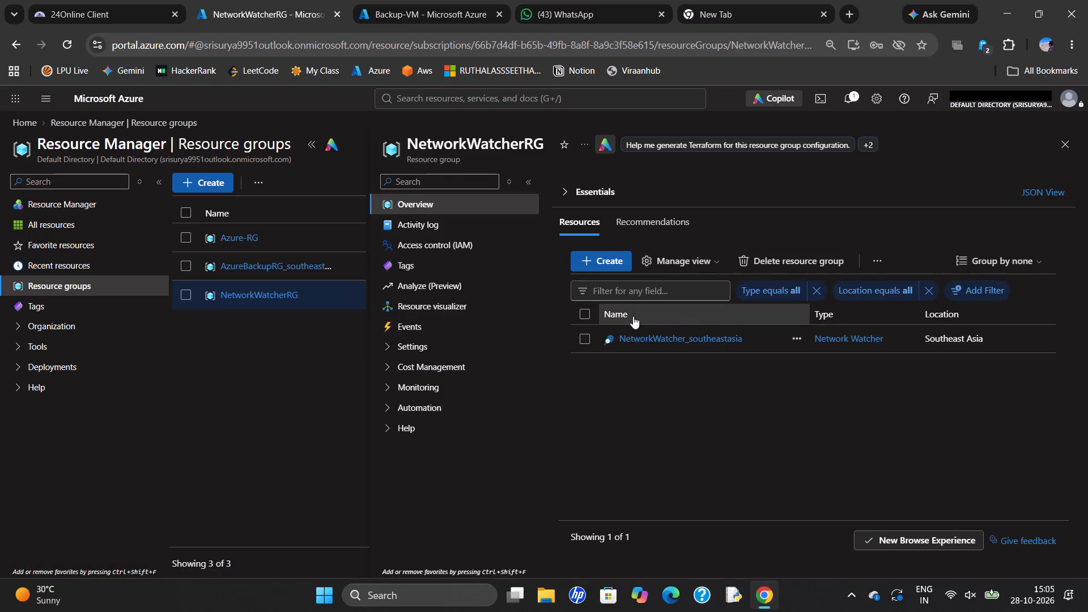
{"action": "left_click", "coordinate": [770, 266]}
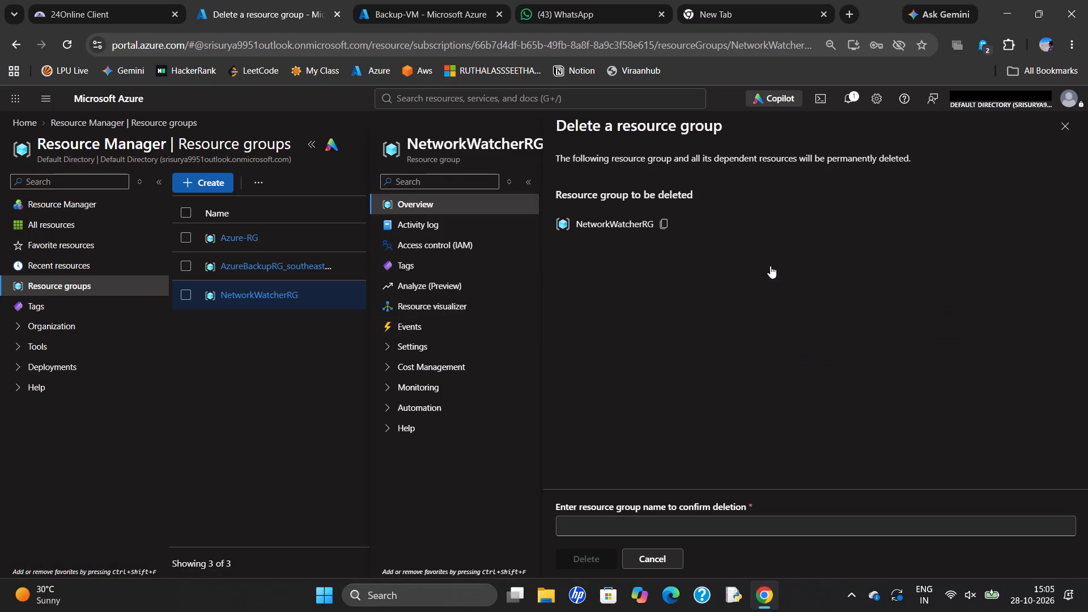
{"action": "left_click", "coordinate": [661, 223]}
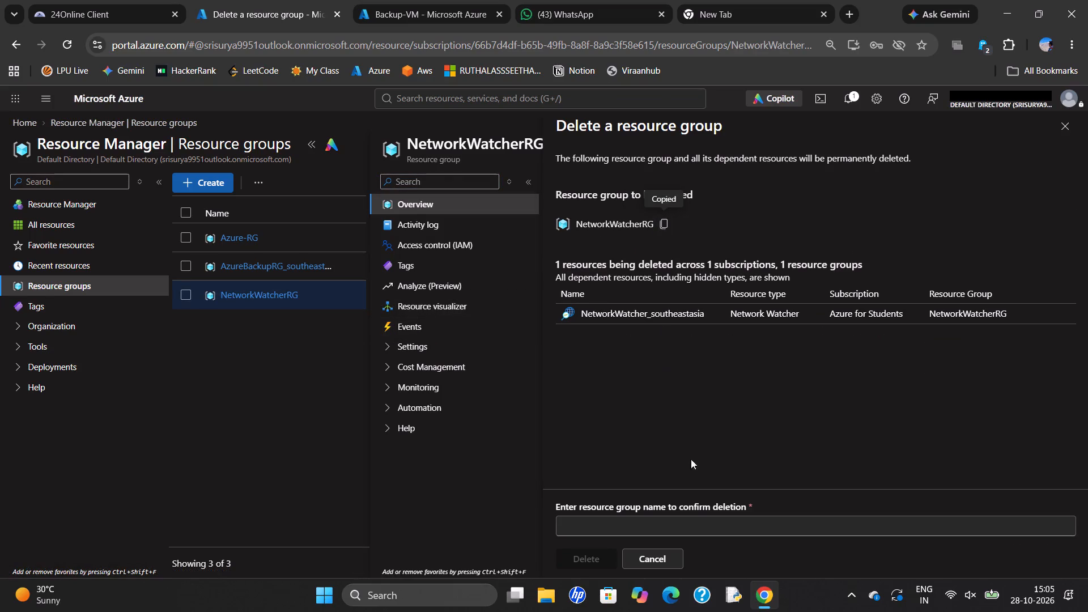
{"action": "left_click", "coordinate": [674, 519]}
{"action": "key", "text": "ctrl+v"}
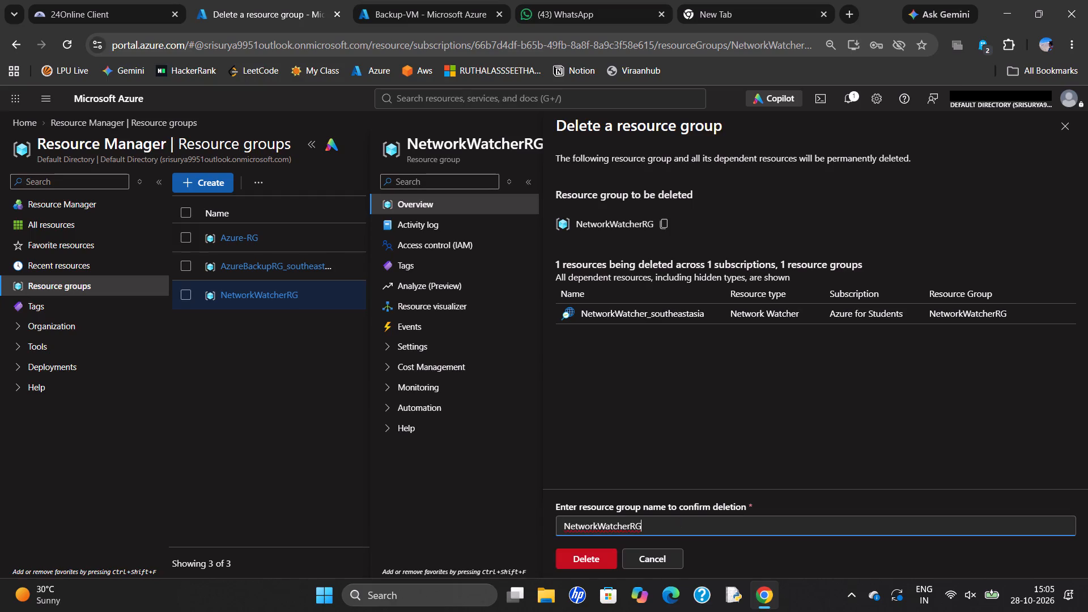
{"action": "left_click", "coordinate": [593, 568]}
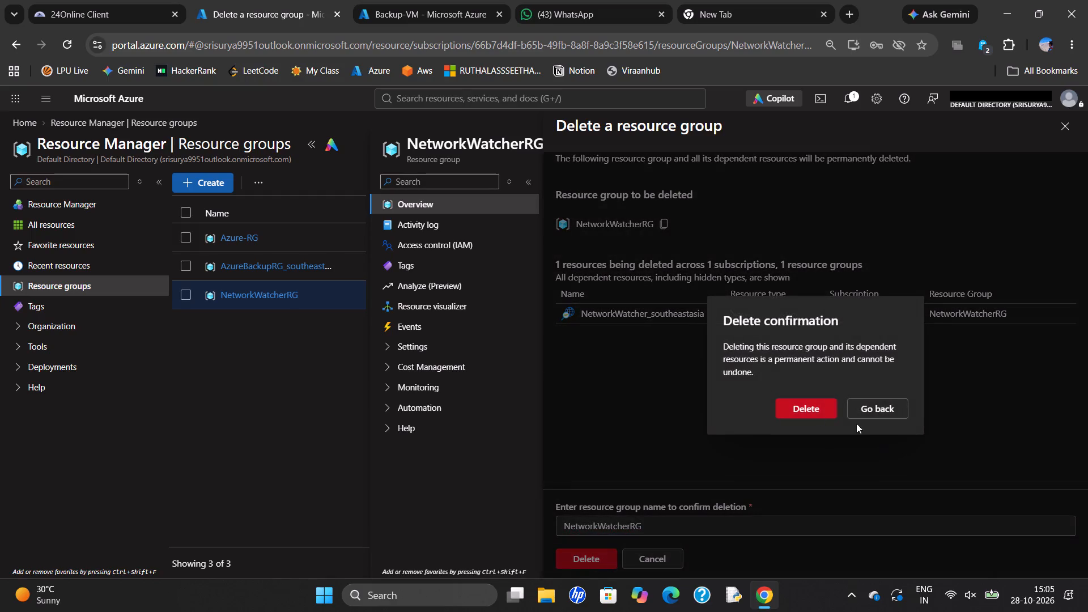
{"action": "left_click", "coordinate": [804, 407]}
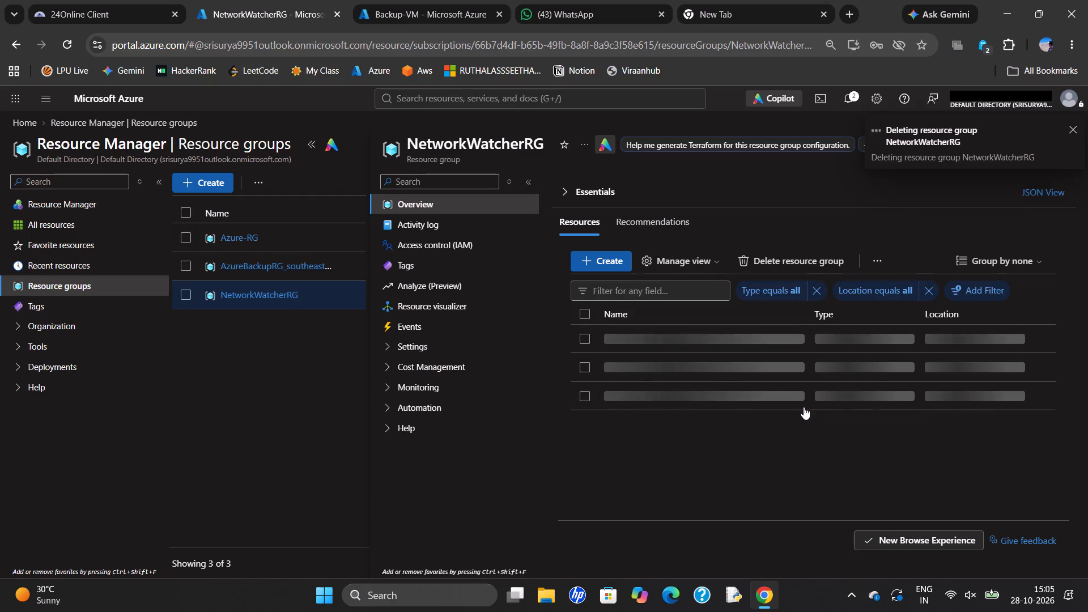
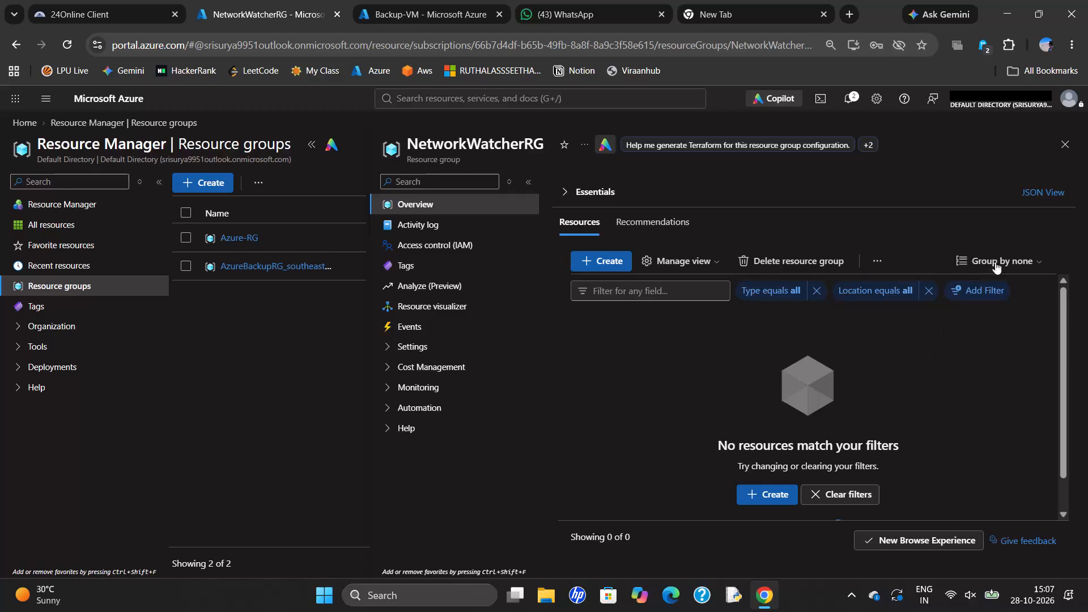
Close the NetworkWatcherRG resource group page to return to the resource groups list.
{"action": "left_click", "coordinate": [1059, 146]}
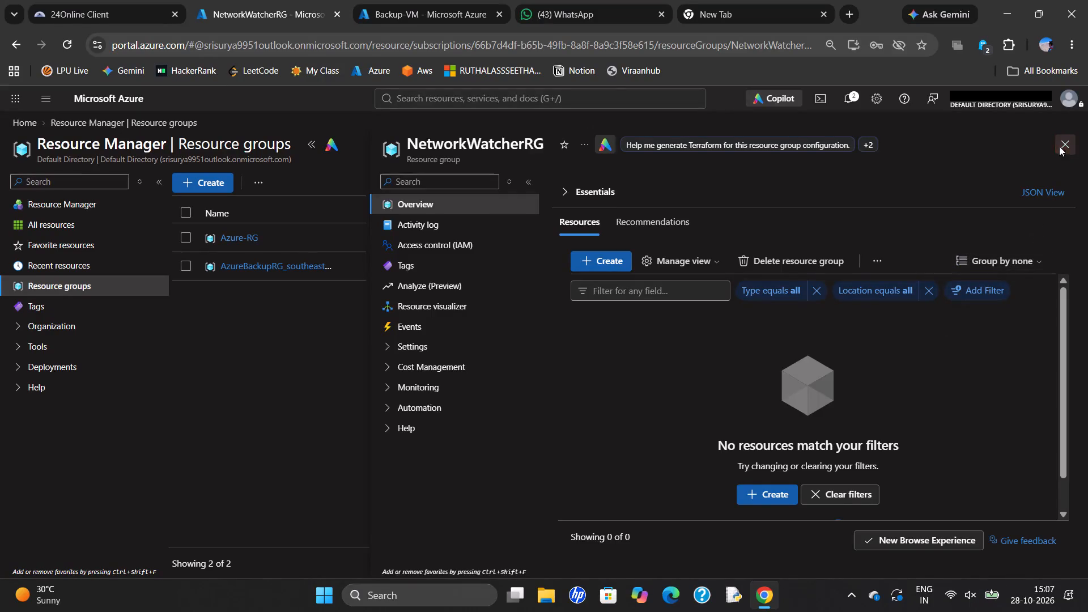
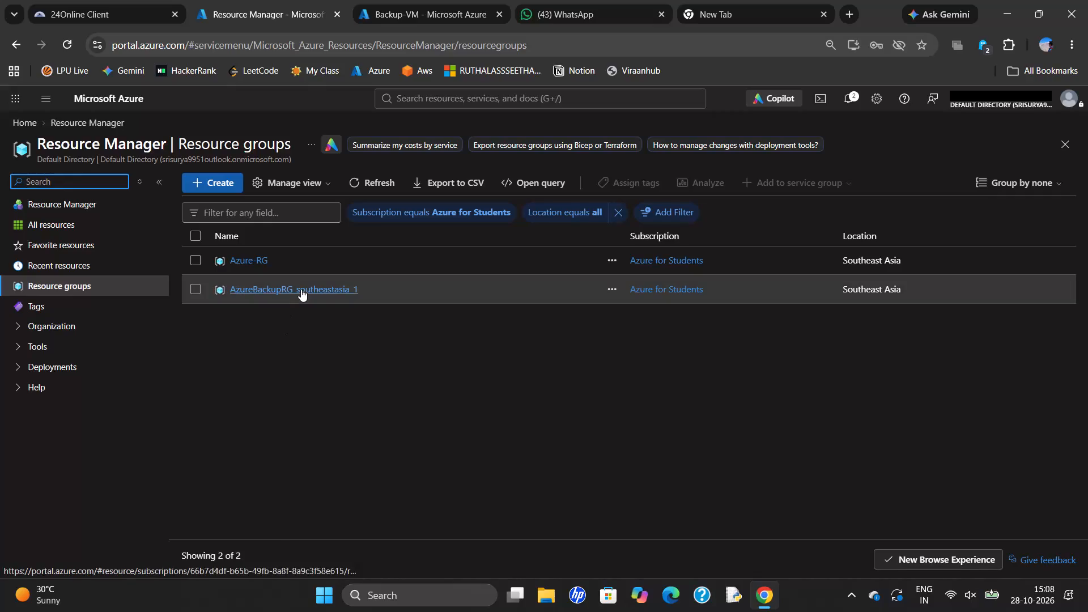
Delete the AzureBackupRG_southeastasia_1 resource group, confirming with its name, and return to the resource groups list.
{"action": "left_click", "coordinate": [301, 289]}
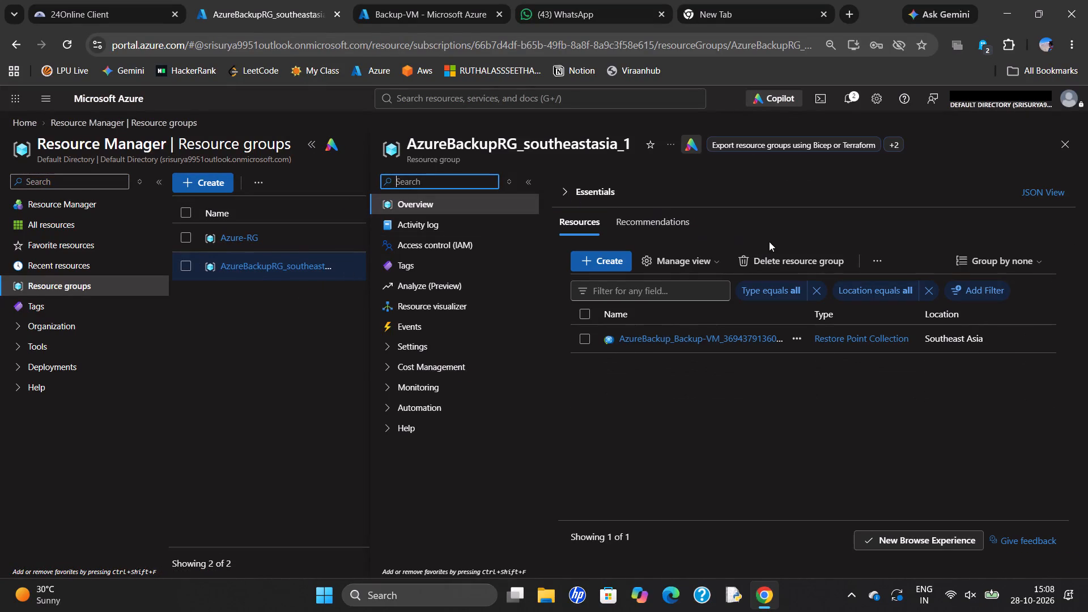
{"action": "left_click", "coordinate": [781, 266]}
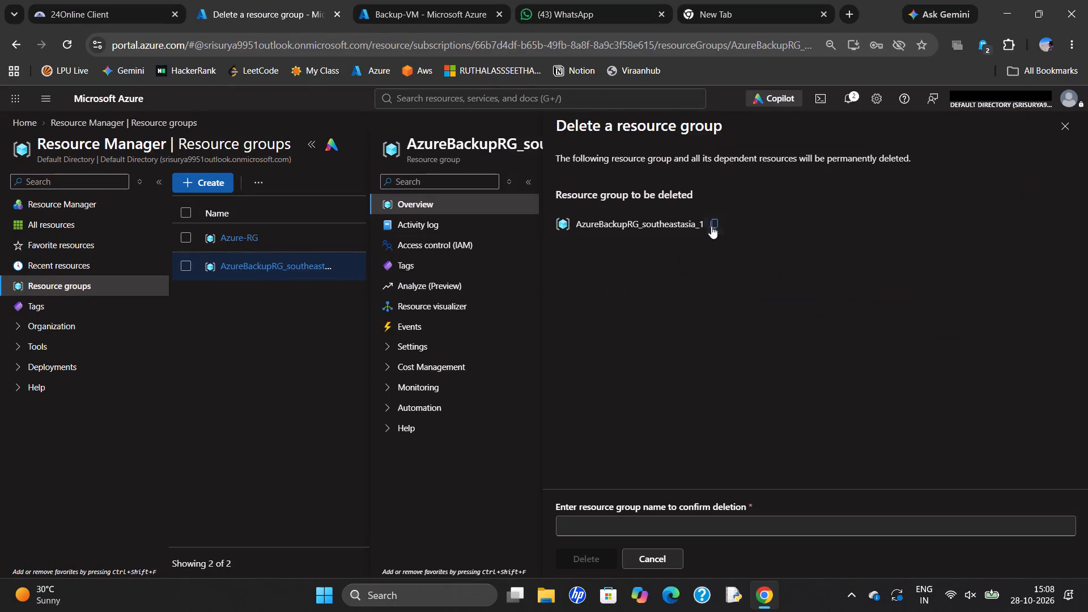
{"action": "left_click", "coordinate": [715, 226]}
{"action": "left_click", "coordinate": [652, 520]}
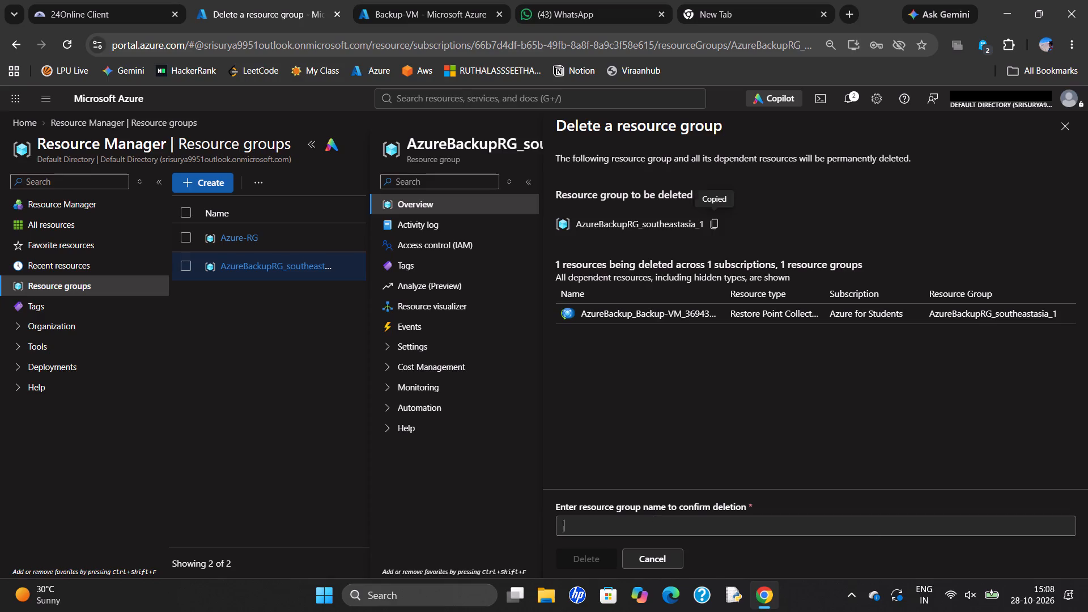
{"action": "key", "text": "ctrl+v"}
{"action": "left_click", "coordinate": [594, 552]}
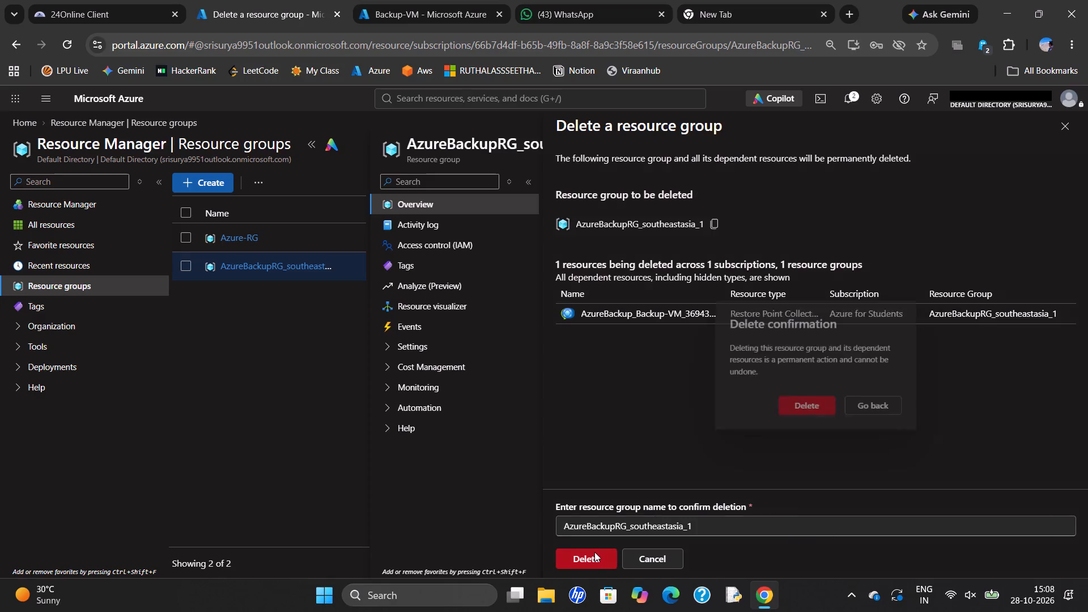
{"action": "left_click", "coordinate": [815, 405]}
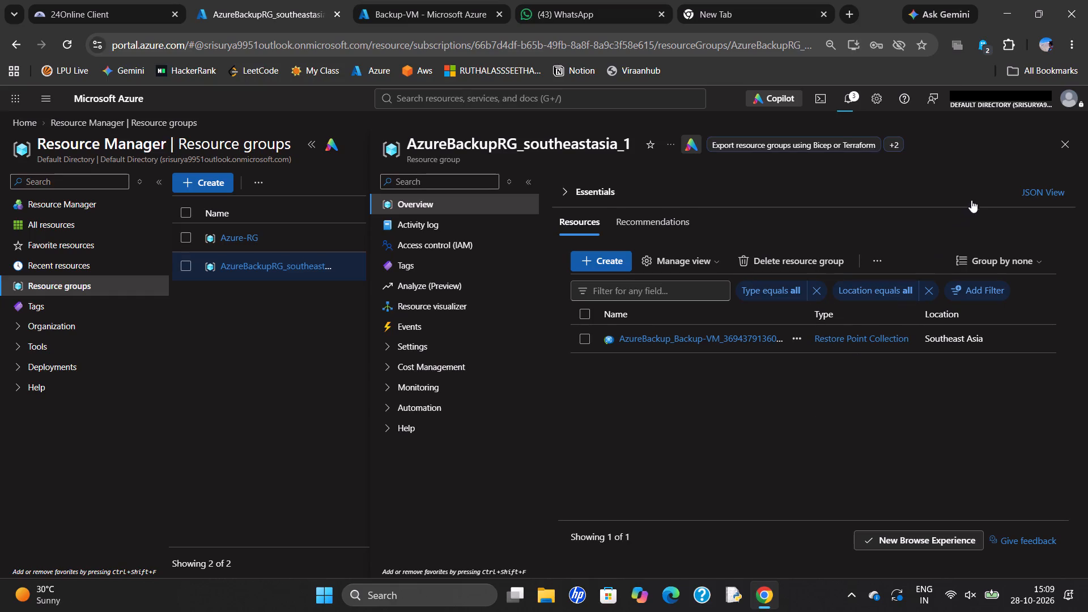
{"action": "left_click", "coordinate": [1057, 149]}
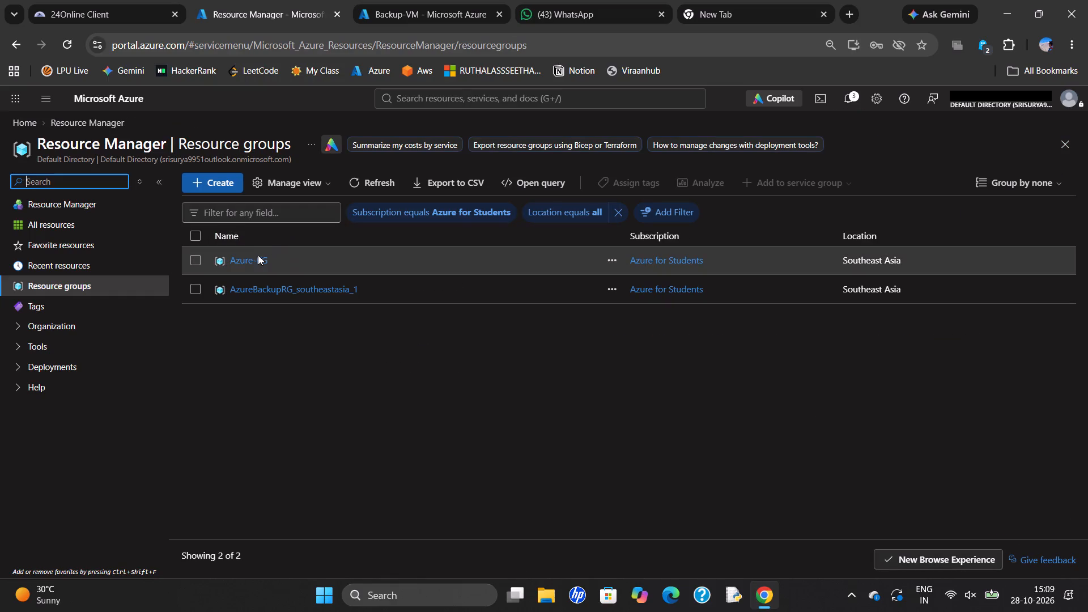
Delete the Azure-RG resource group with all its dependent resources, entering Azure-RG as the confirmation name.
{"action": "left_click", "coordinate": [256, 260]}
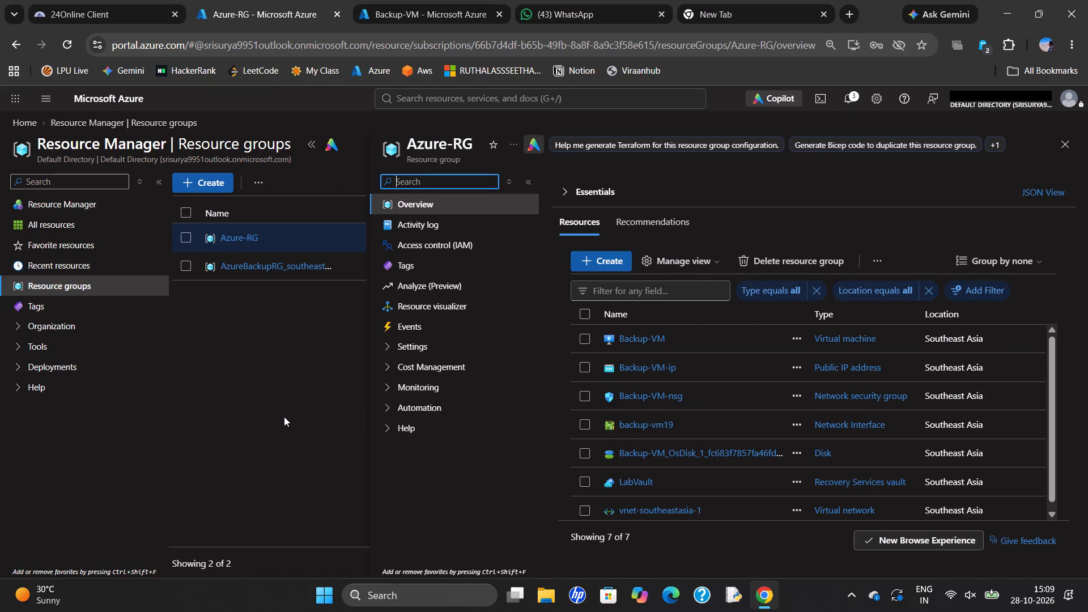
{"action": "scroll", "coordinate": [682, 491], "scroll_direction": "down", "scroll_amount": 7}
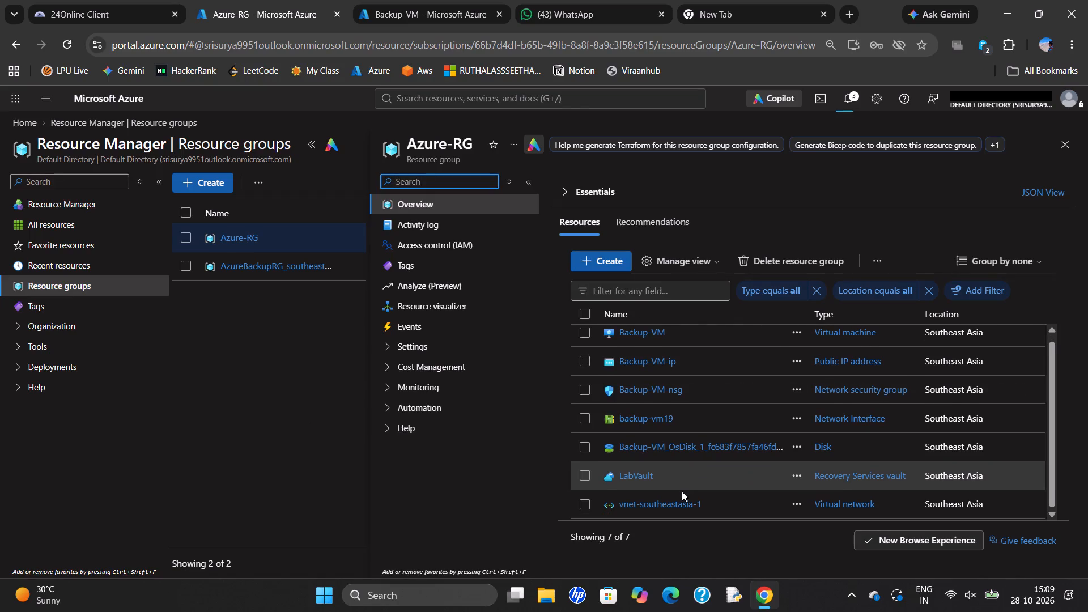
{"action": "left_click", "coordinate": [780, 251]}
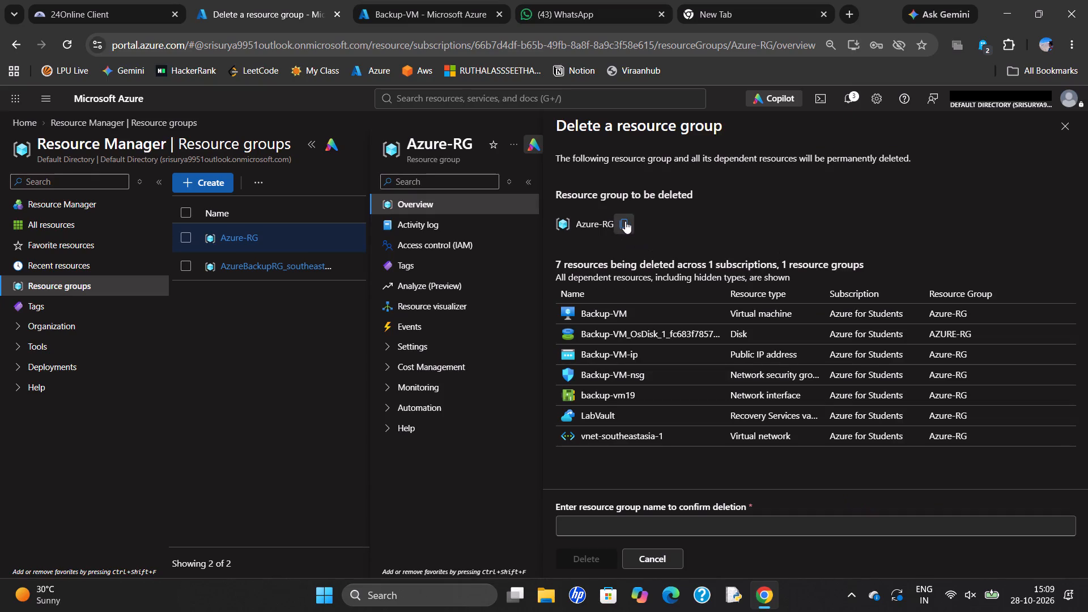
{"action": "left_click", "coordinate": [625, 221]}
{"action": "left_click", "coordinate": [602, 535]}
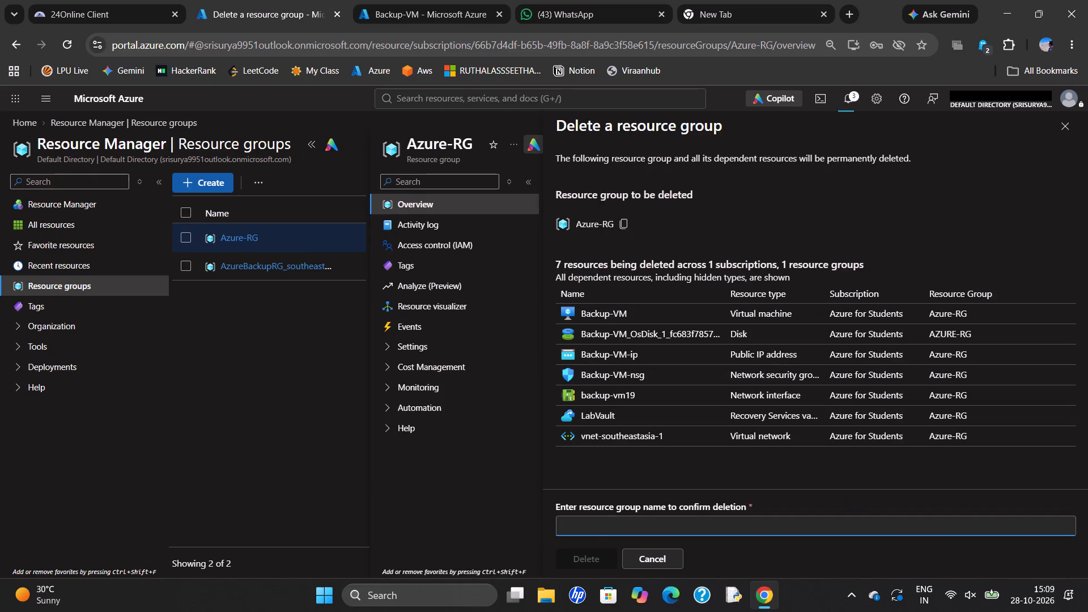
{"action": "key", "text": "ctrl+v"}
{"action": "left_click", "coordinate": [593, 555]}
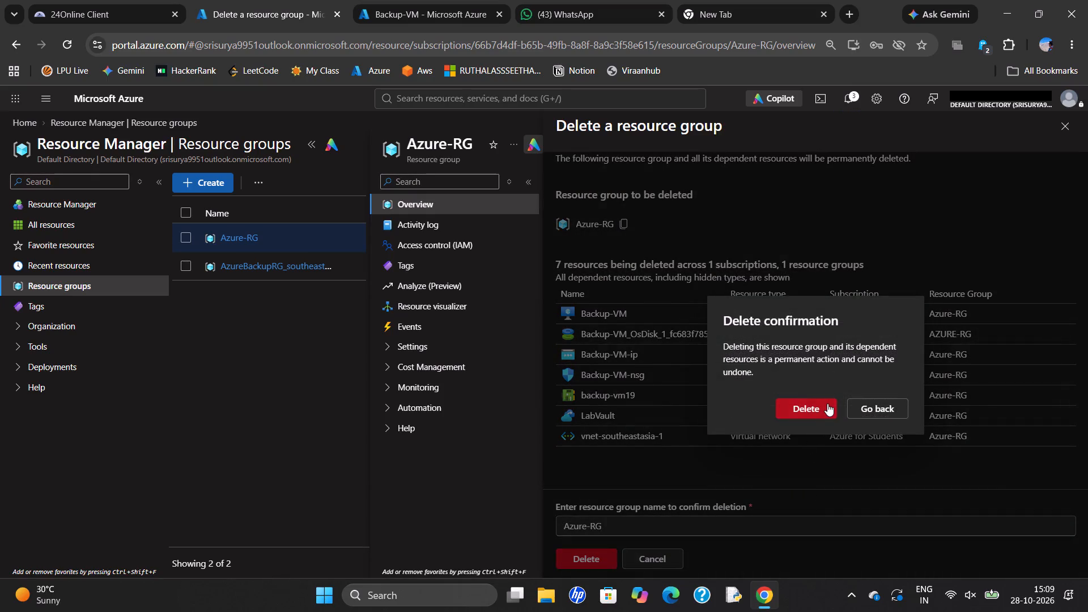
{"action": "left_click", "coordinate": [827, 403]}
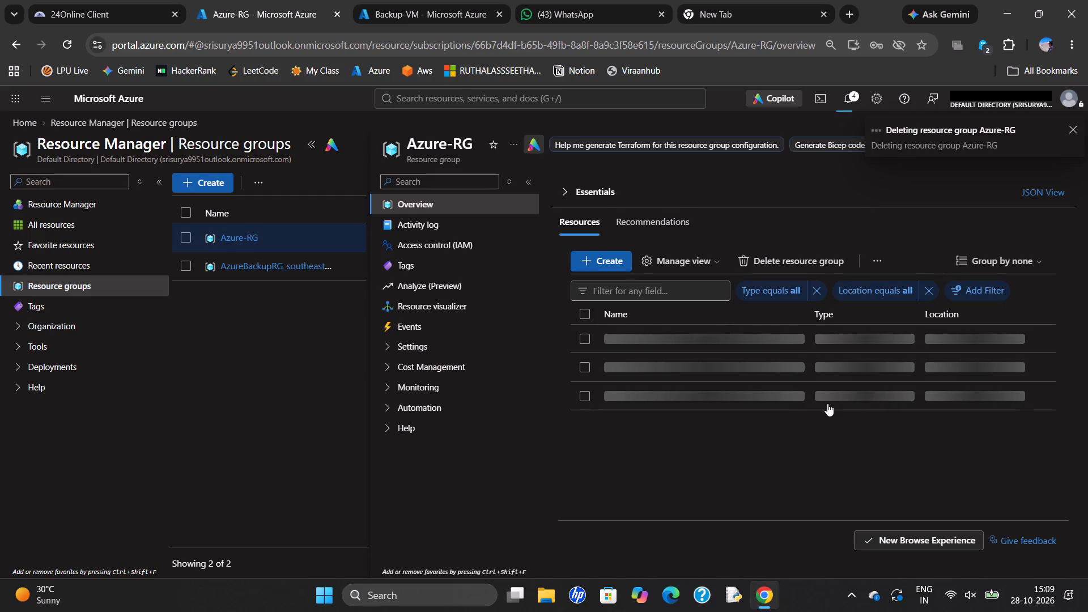
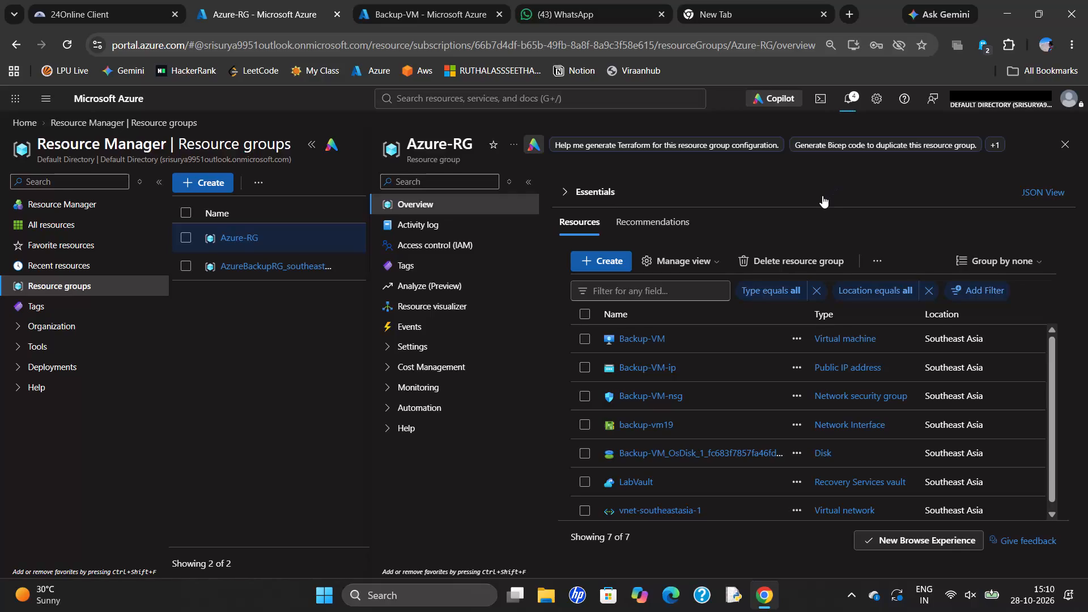
Check the portal notifications for the progress of the resource group deletions.
{"action": "left_click", "coordinate": [855, 106]}
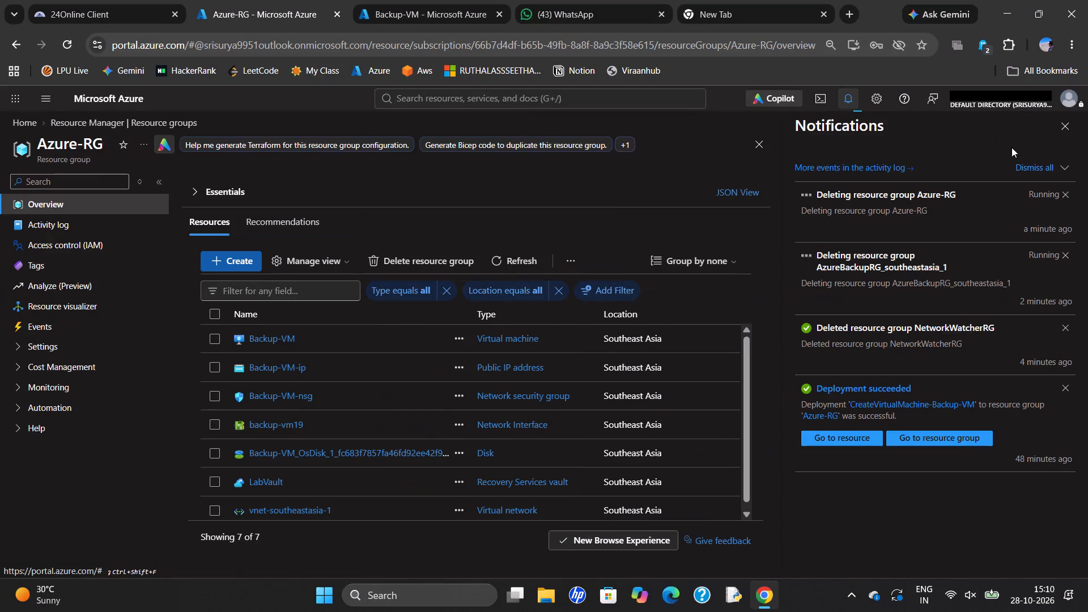
{"action": "left_click", "coordinate": [1066, 135]}
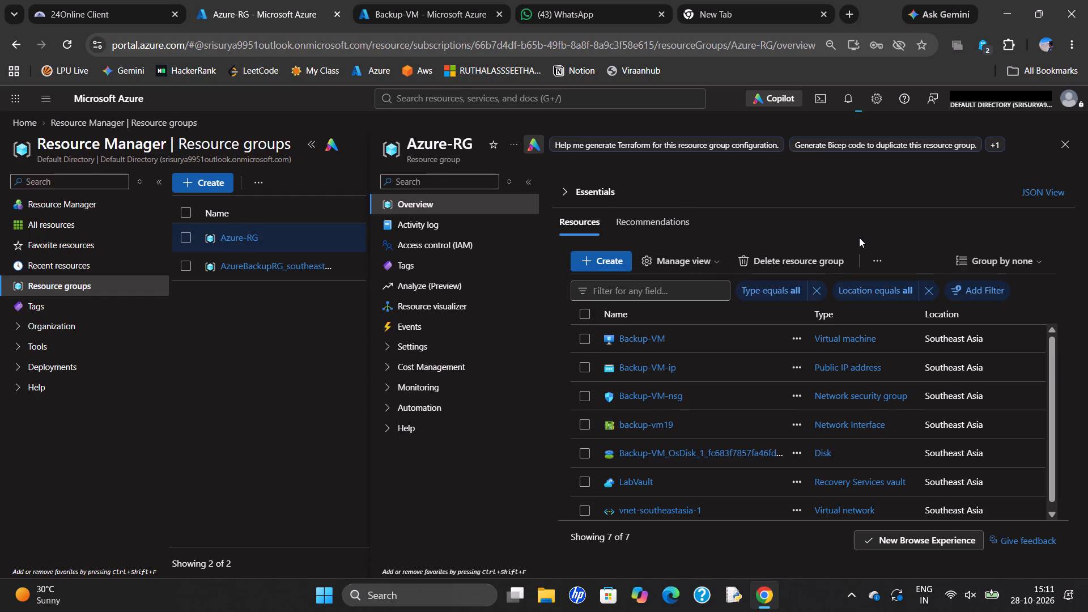
Close the Azure-RG overview and refresh the full resource groups list.
{"action": "left_click", "coordinate": [1059, 147]}
{"action": "left_click", "coordinate": [375, 189]}
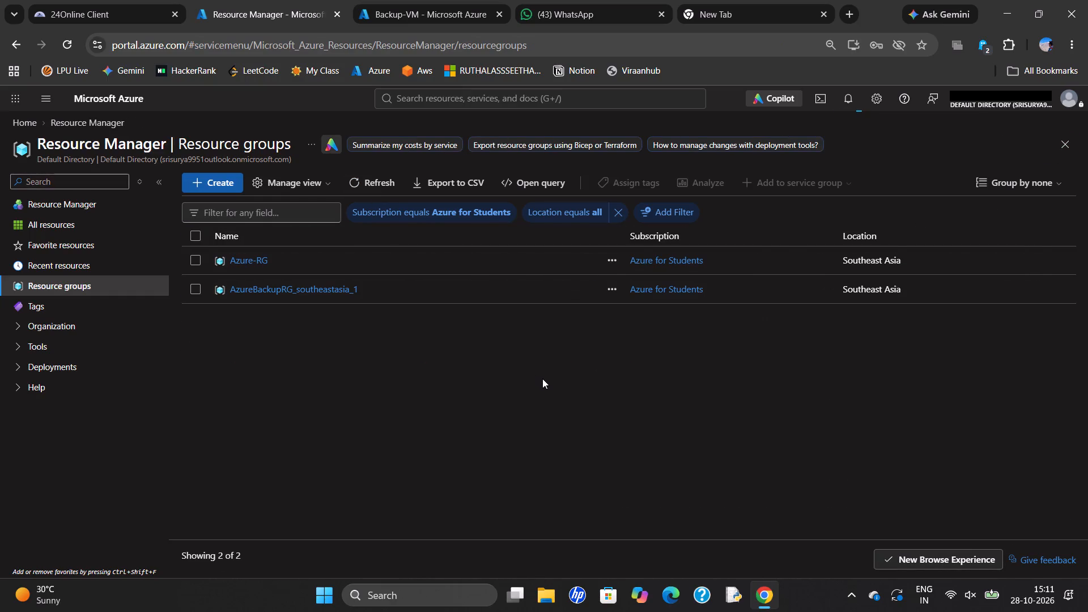
Monitor the notifications repeatedly for the deletion status of Azure-RG and AzureBackupRG_southeastasia_1.
{"action": "left_click", "coordinate": [850, 100]}
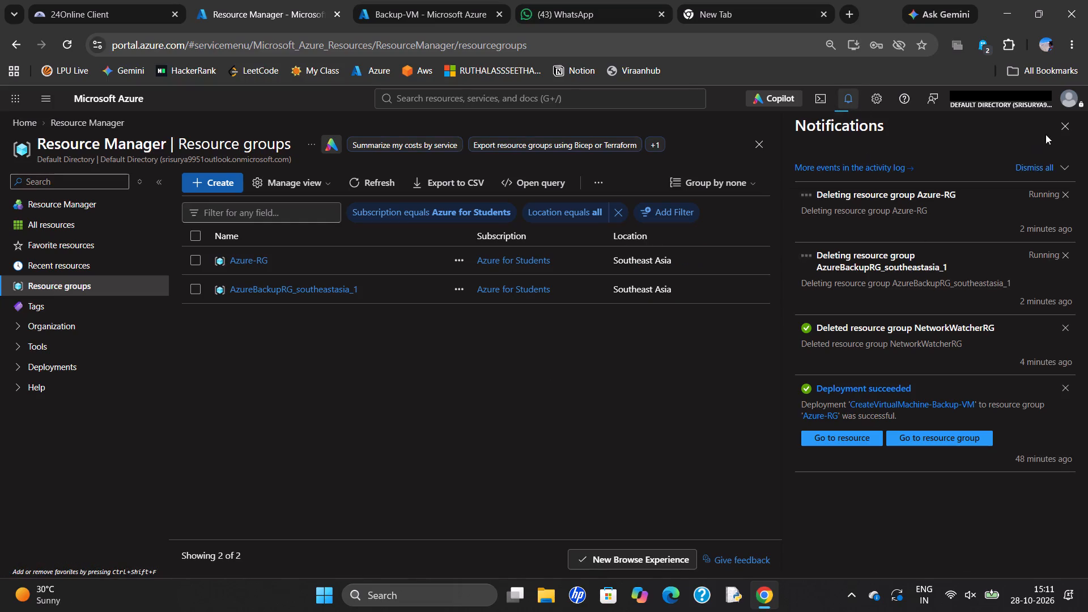
{"action": "left_click", "coordinate": [1066, 129]}
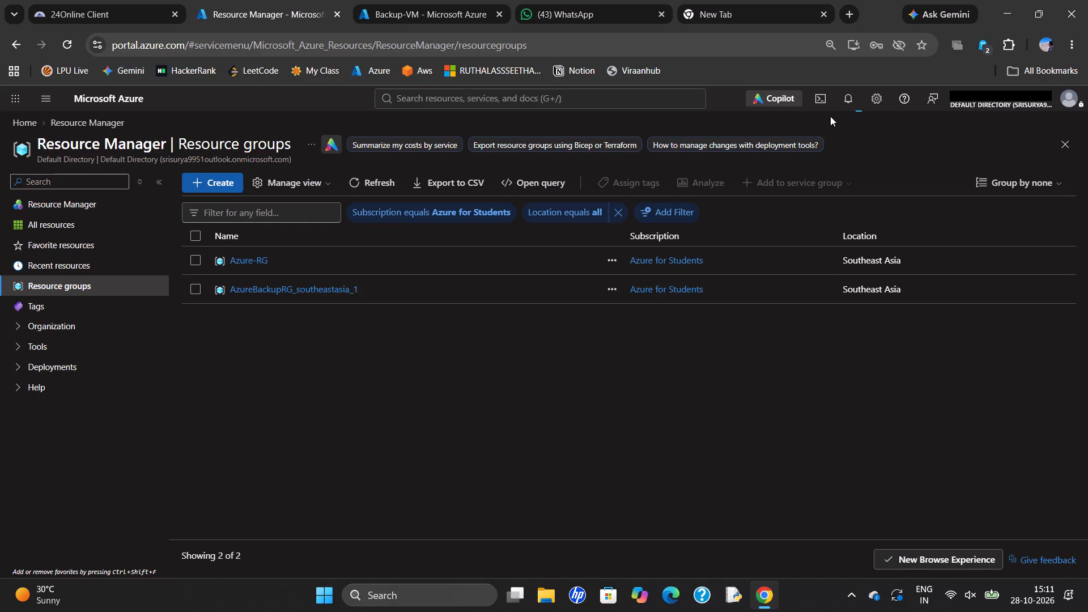
{"action": "left_click", "coordinate": [846, 104]}
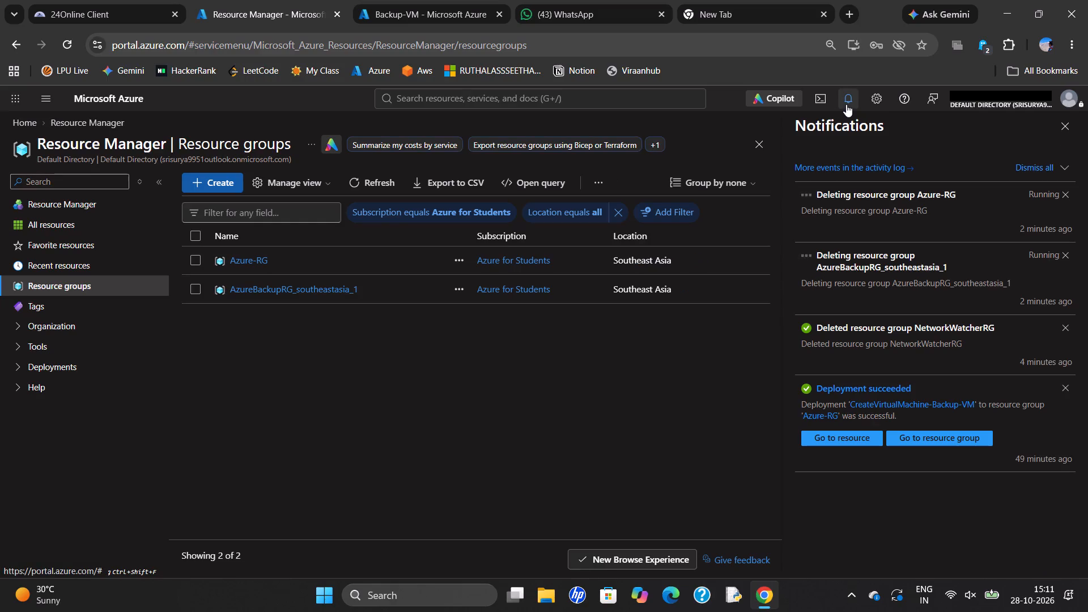
{"action": "left_click", "coordinate": [674, 376]}
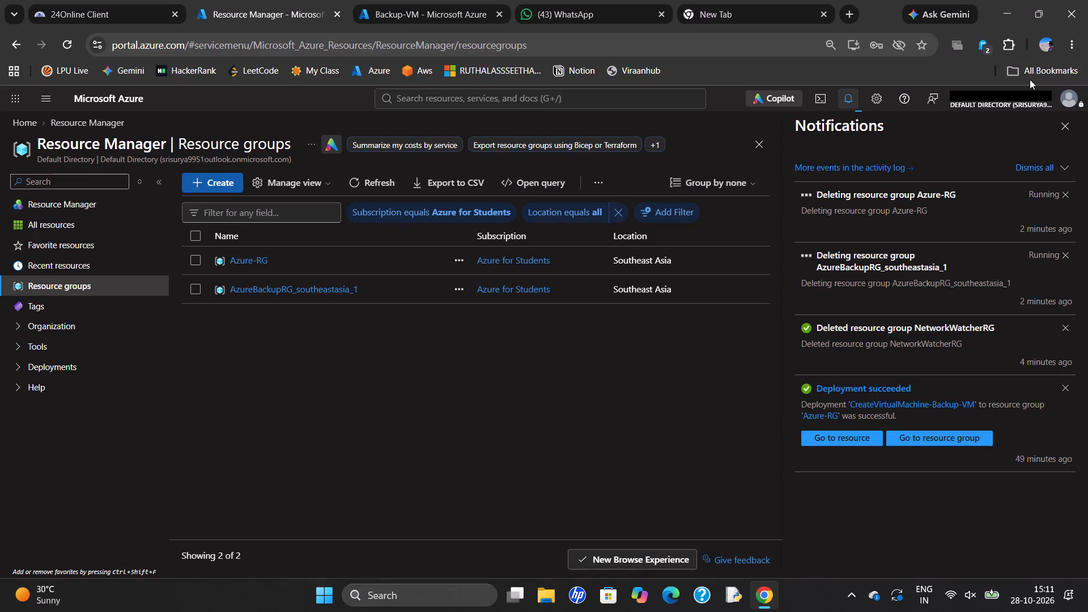
{"action": "left_click", "coordinate": [1064, 121]}
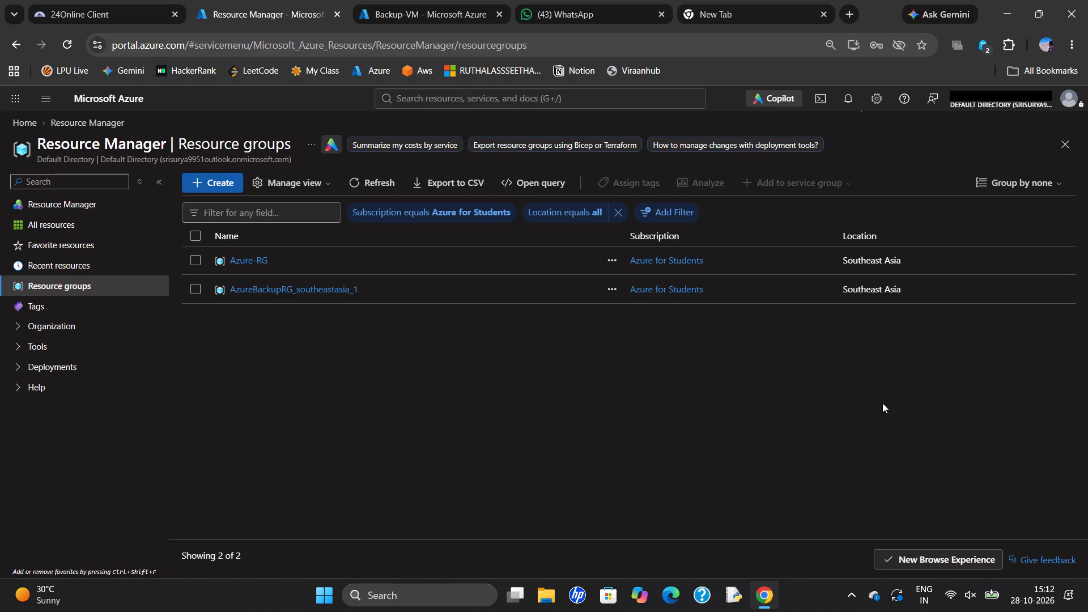
{"action": "left_click", "coordinate": [848, 102]}
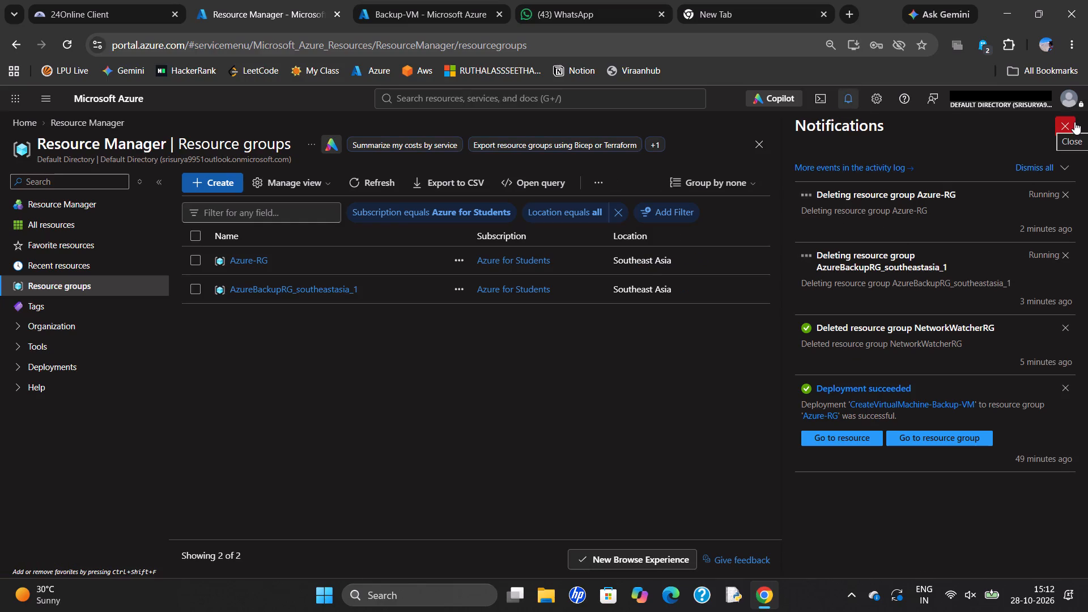
{"action": "left_click", "coordinate": [1074, 122]}
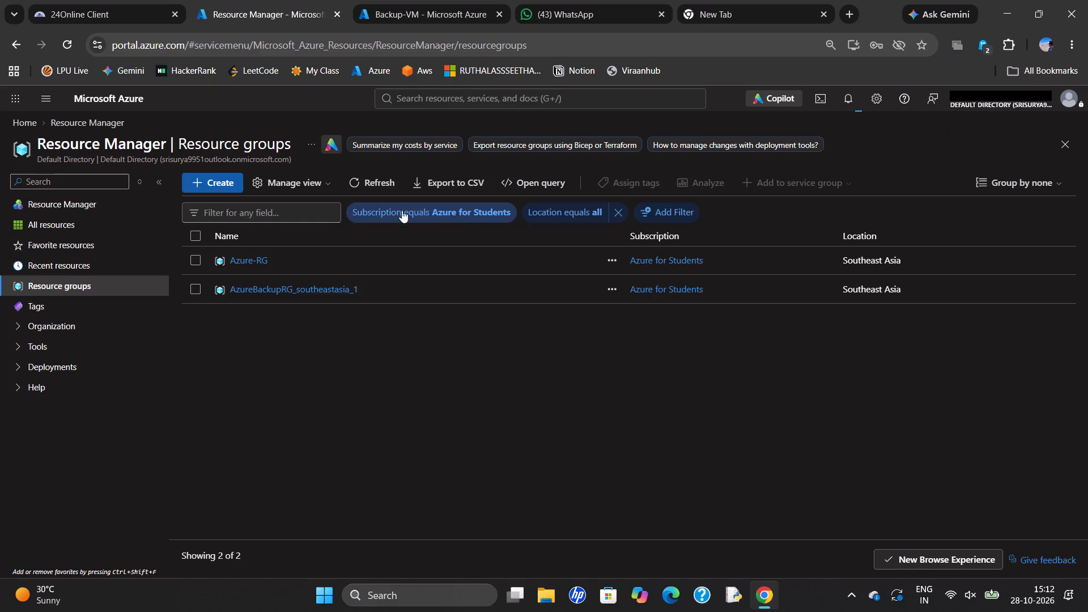
{"action": "left_click", "coordinate": [852, 101]}
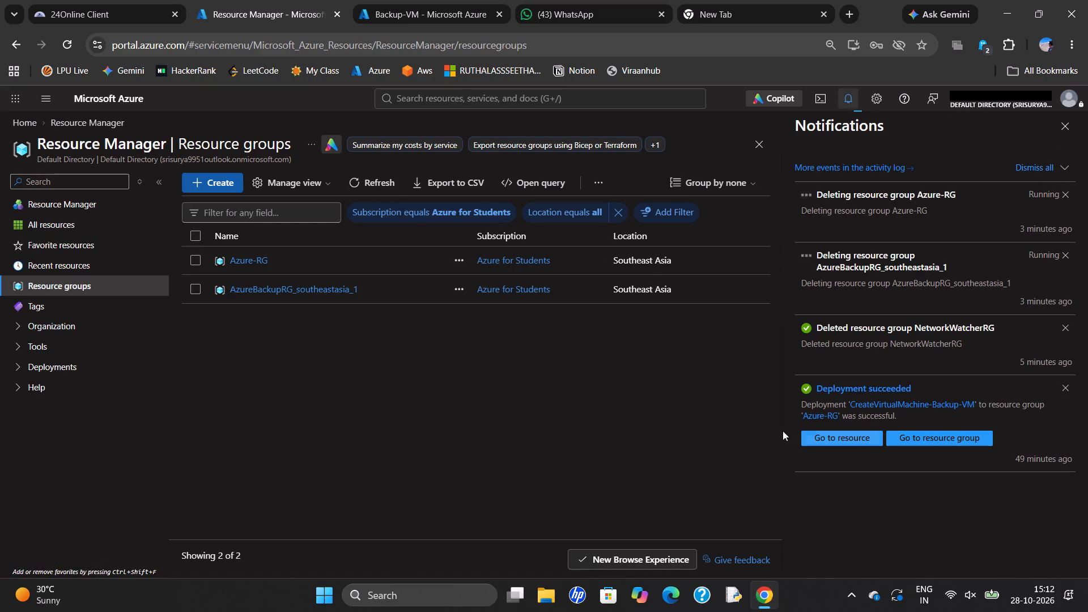
{"action": "left_click", "coordinate": [750, 393]}
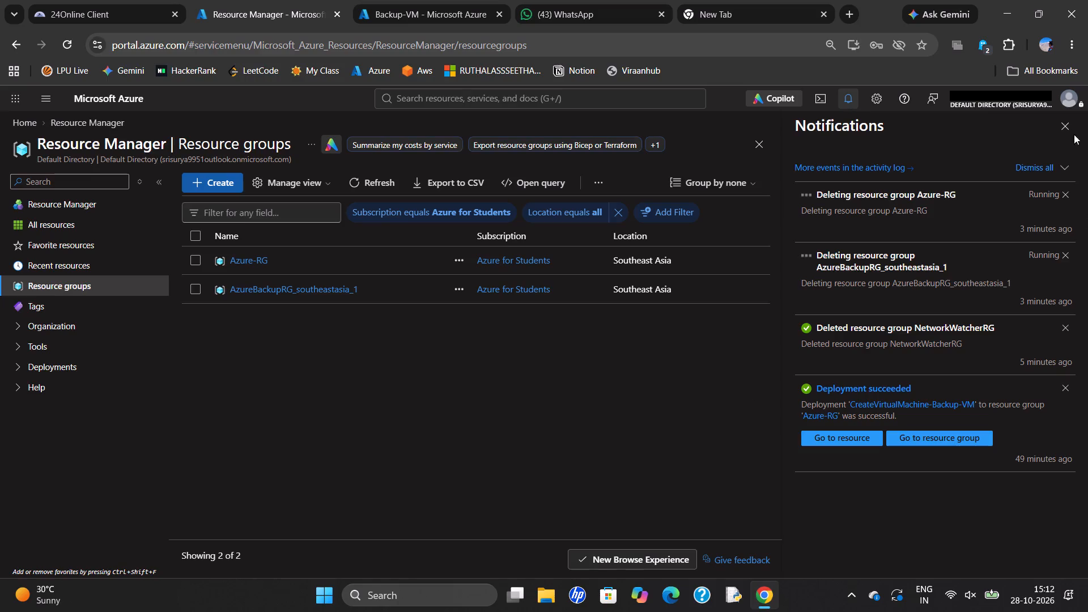
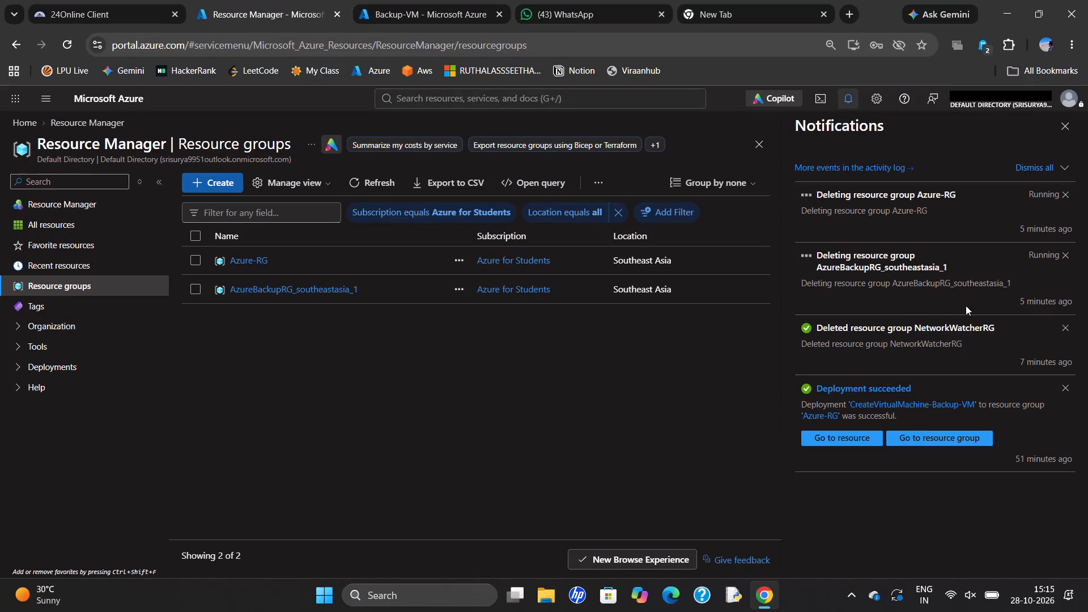
Close the Chrome browser window with the Azure portal and all its other tabs.
{"action": "left_click", "coordinate": [1087, 0]}
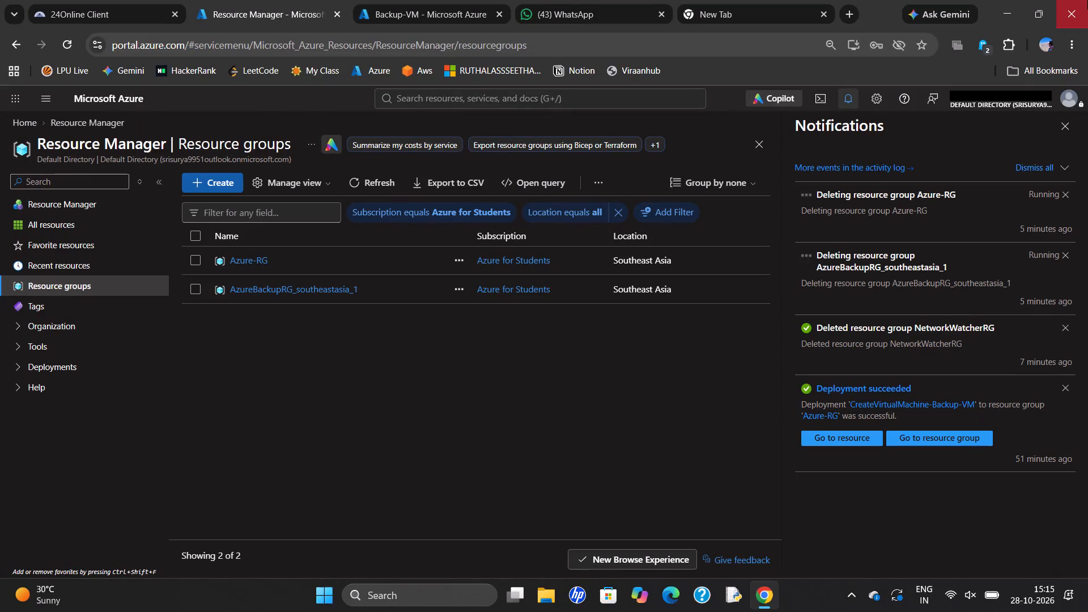
{"action": "left_click", "coordinate": [1087, 0]}
Shut down the Windows computer.
{"action": "left_click", "coordinate": [338, 611]}
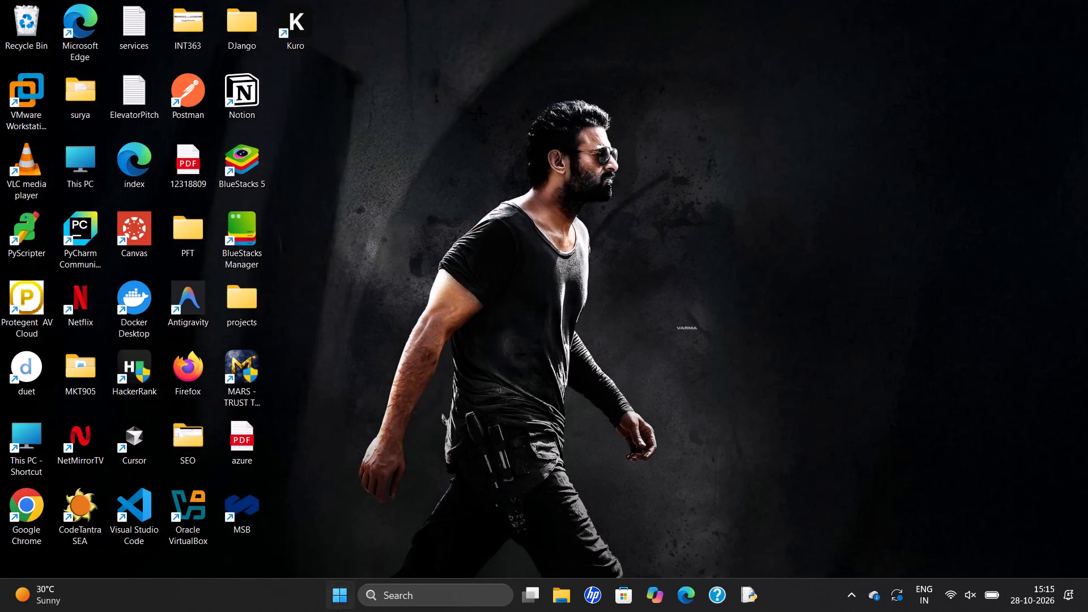
{"action": "left_click", "coordinate": [634, 551]}
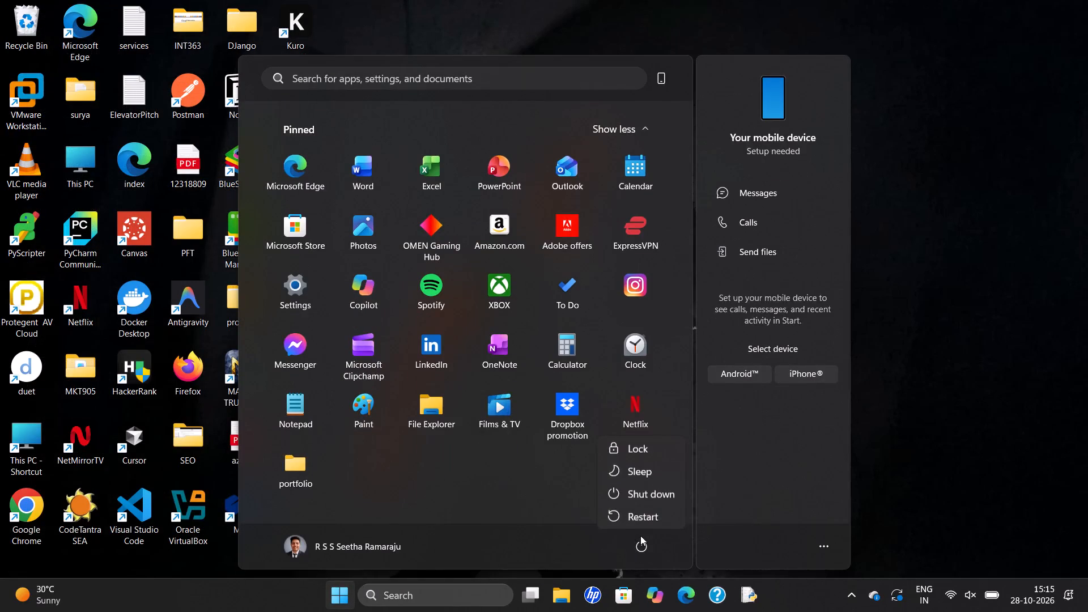
{"action": "left_click", "coordinate": [654, 490]}
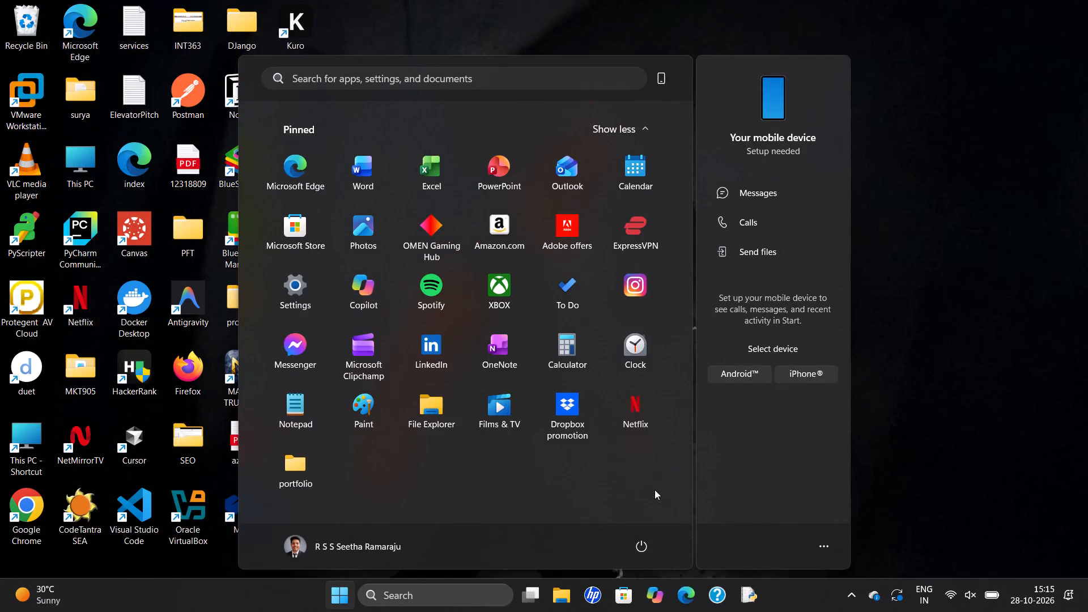